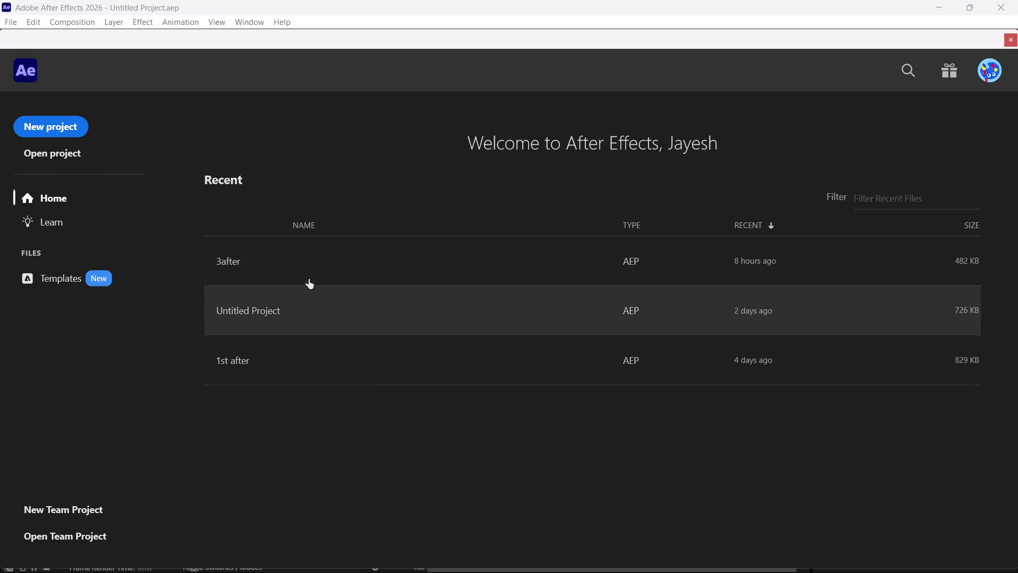
# Open the recent project 3after.
pyautogui.click(302, 269)
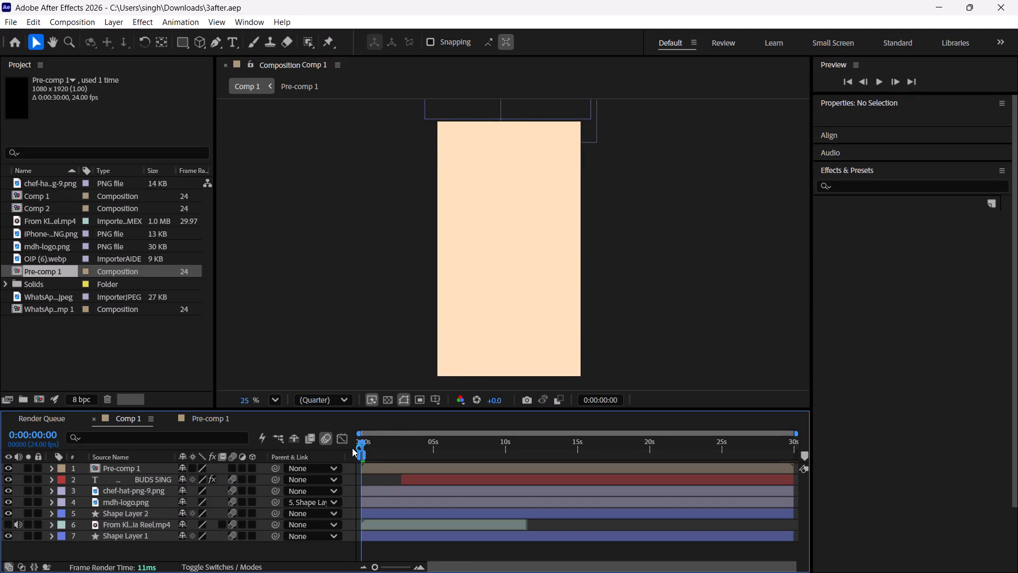
# Try to preview Comp 1 from its first frame and advance the playhead by one frame.
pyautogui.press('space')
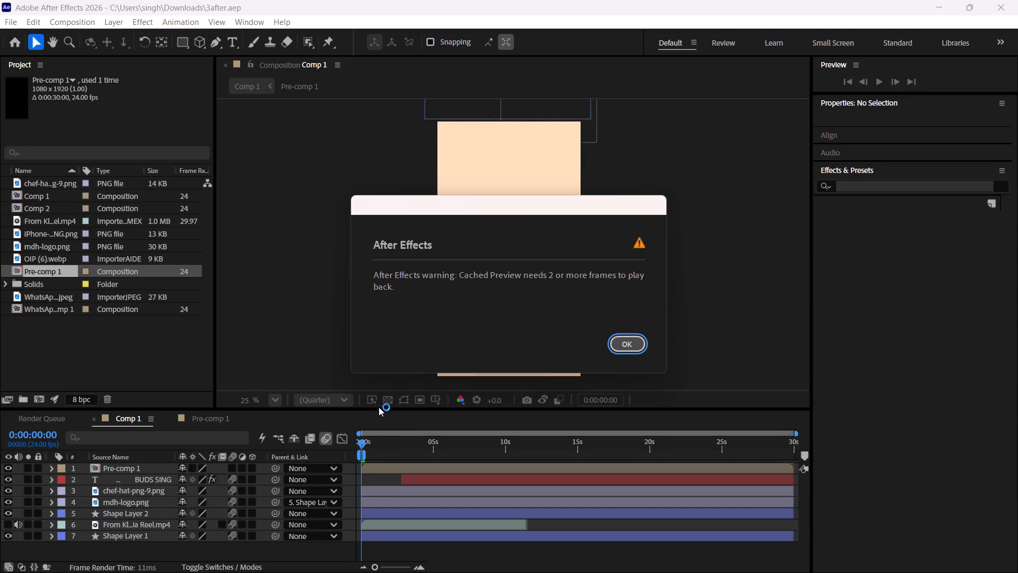
pyautogui.click(626, 352)
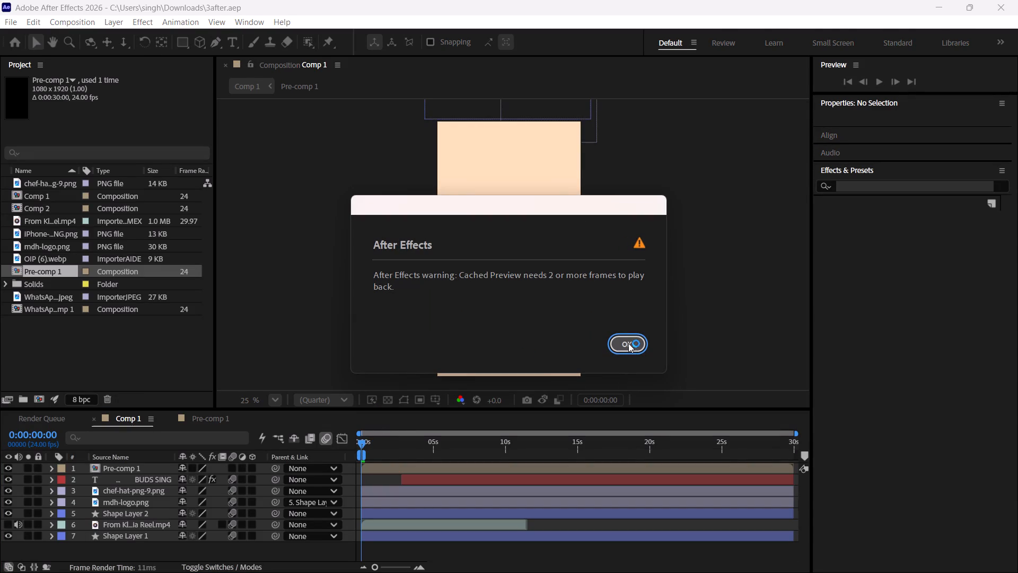
pyautogui.click(635, 342)
pyautogui.hotkey('ctrl', 'Right')
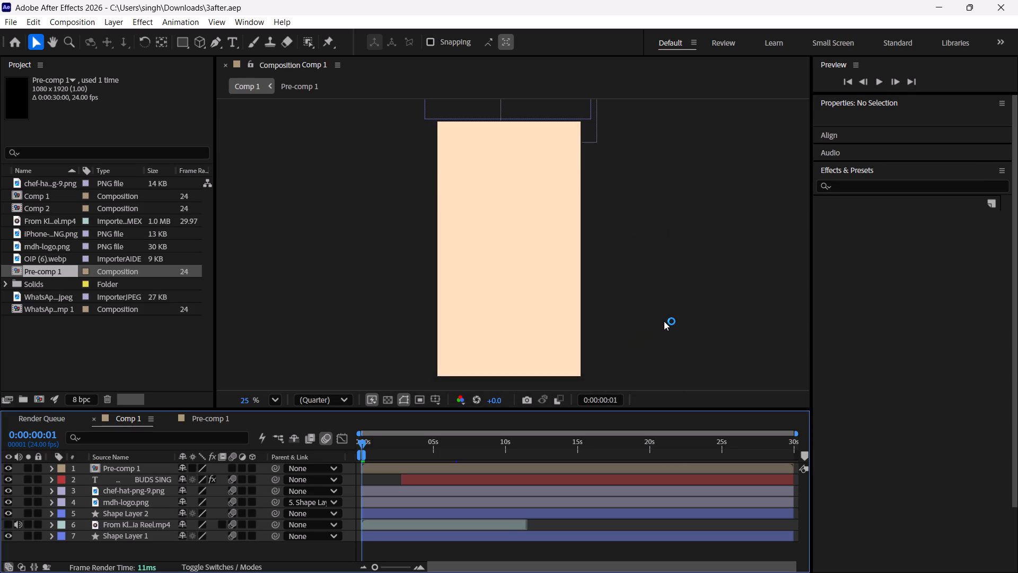
# Preview Comp 1 from its opening frames, and replay the green headline's typing animation from 0:00:03:11.
pyautogui.hotkey('ctrl', 'Right')
pyautogui.press('space')
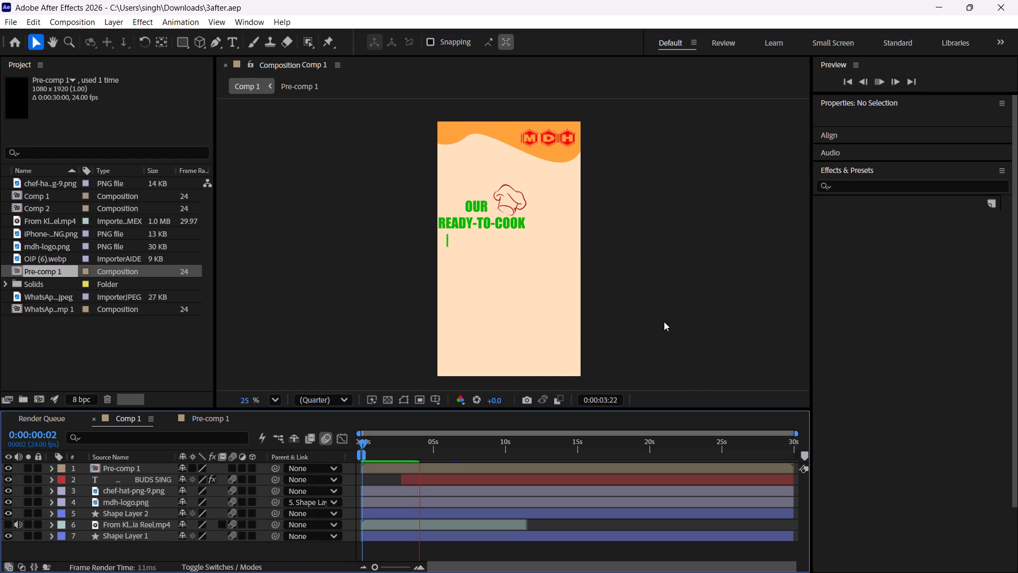
pyautogui.press('space')
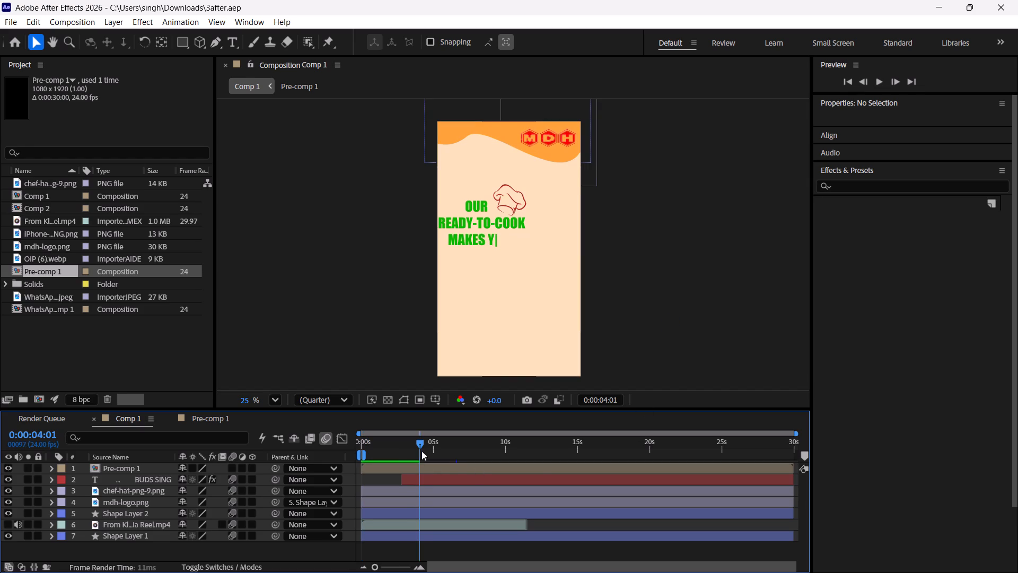
pyautogui.moveTo(419, 441); pyautogui.dragTo(410, 454)
pyautogui.press('space')
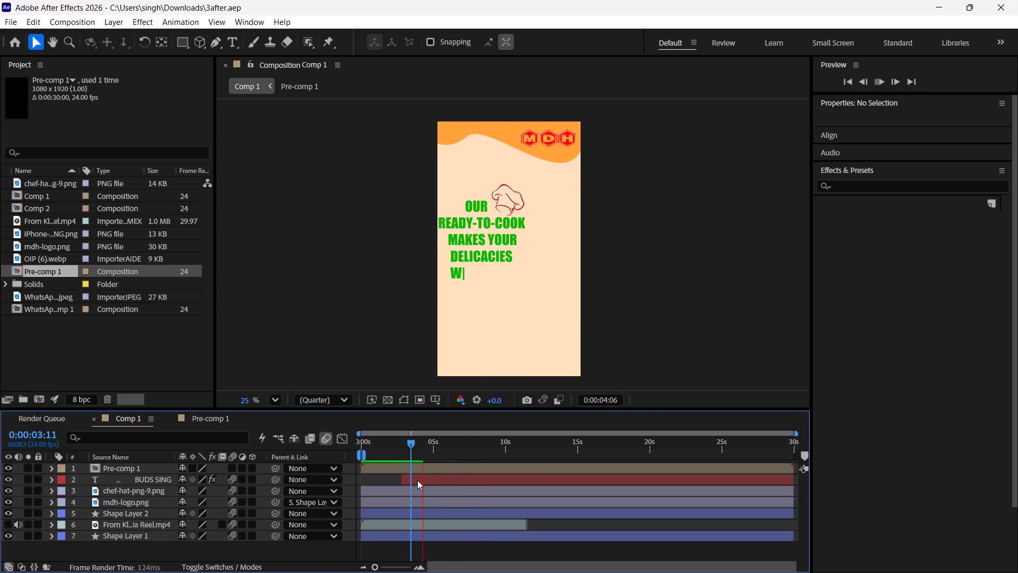
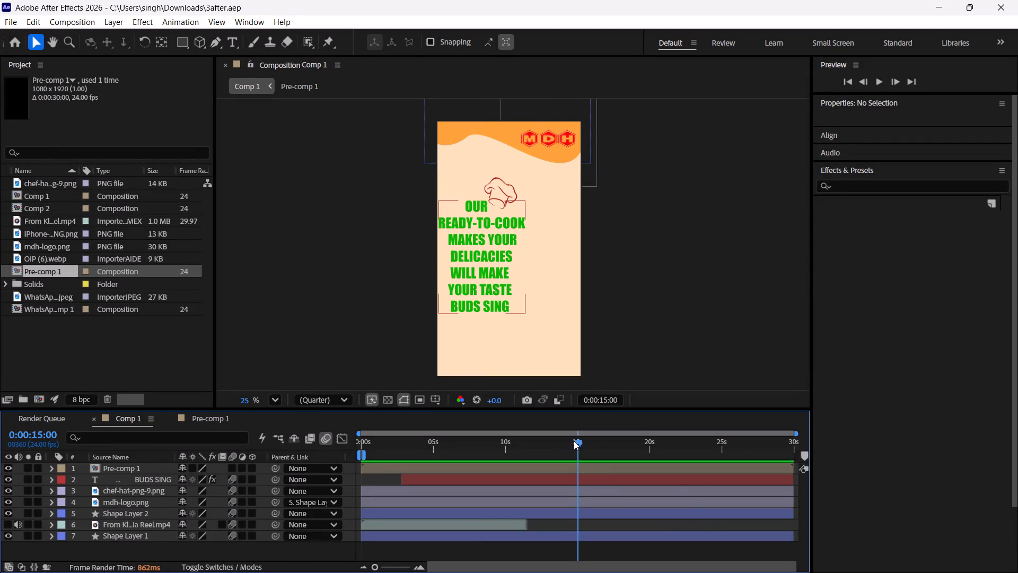
# Scrub Comp 1 between about 0:00:02:12 and 0:00:03:13 to examine the header, MDH logo and chef hat entrances, stopping at 0:00:02:17.
pyautogui.moveTo(577, 445); pyautogui.dragTo(409, 430)
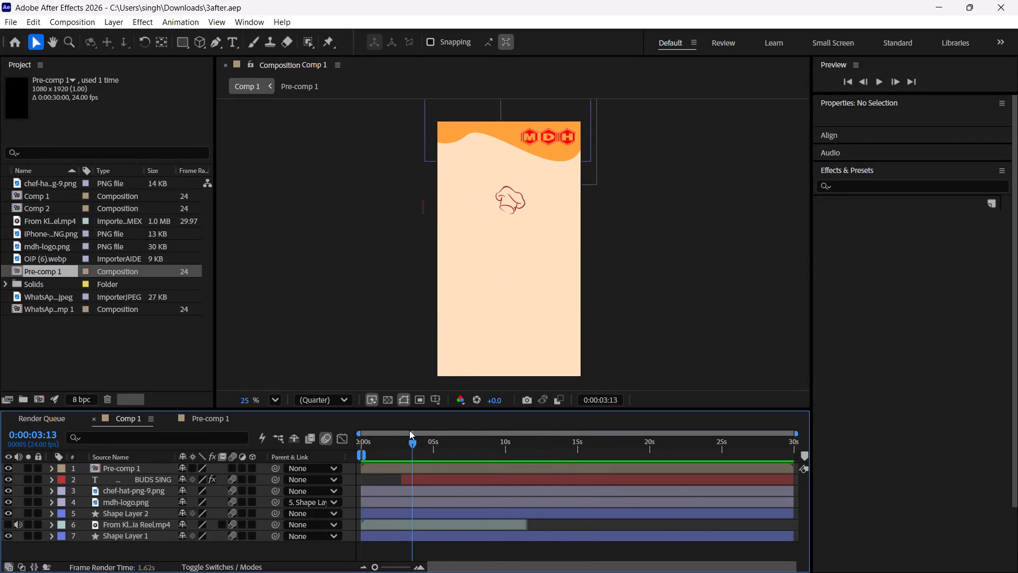
pyautogui.moveTo(409, 430); pyautogui.dragTo(397, 445)
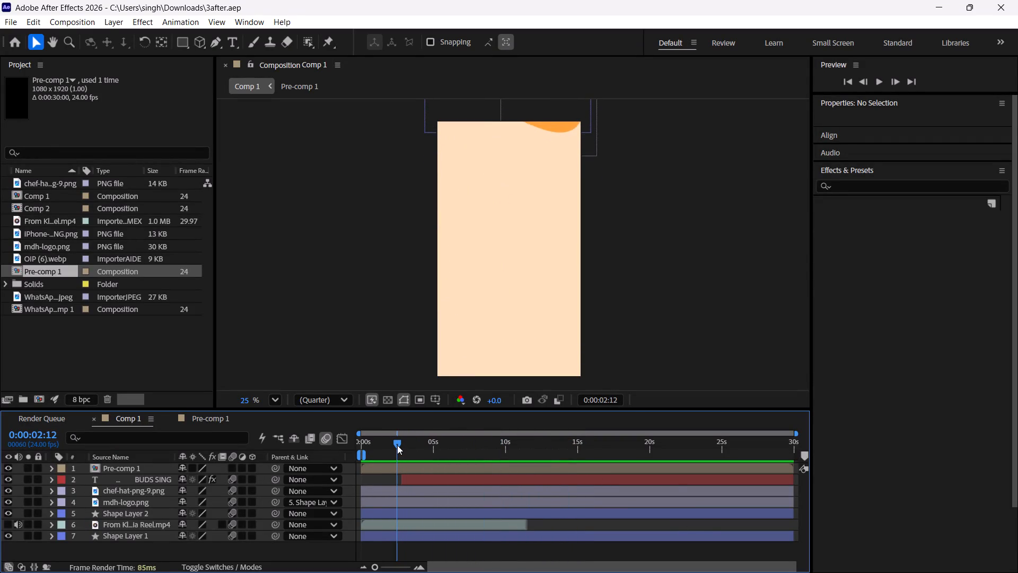
pyautogui.moveTo(397, 445); pyautogui.dragTo(398, 445)
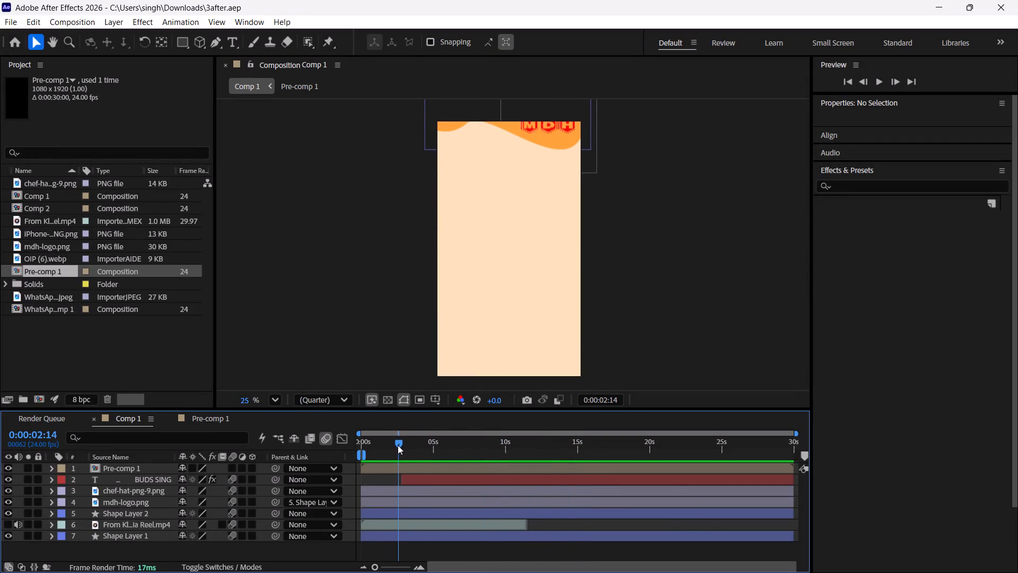
pyautogui.moveTo(398, 445); pyautogui.dragTo(400, 441)
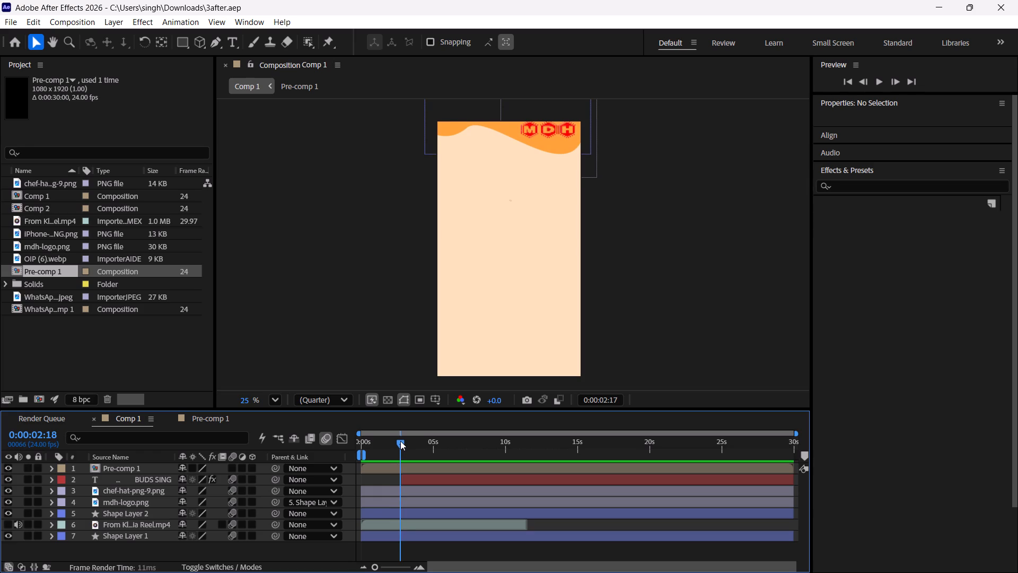
pyautogui.moveTo(400, 441); pyautogui.dragTo(401, 440)
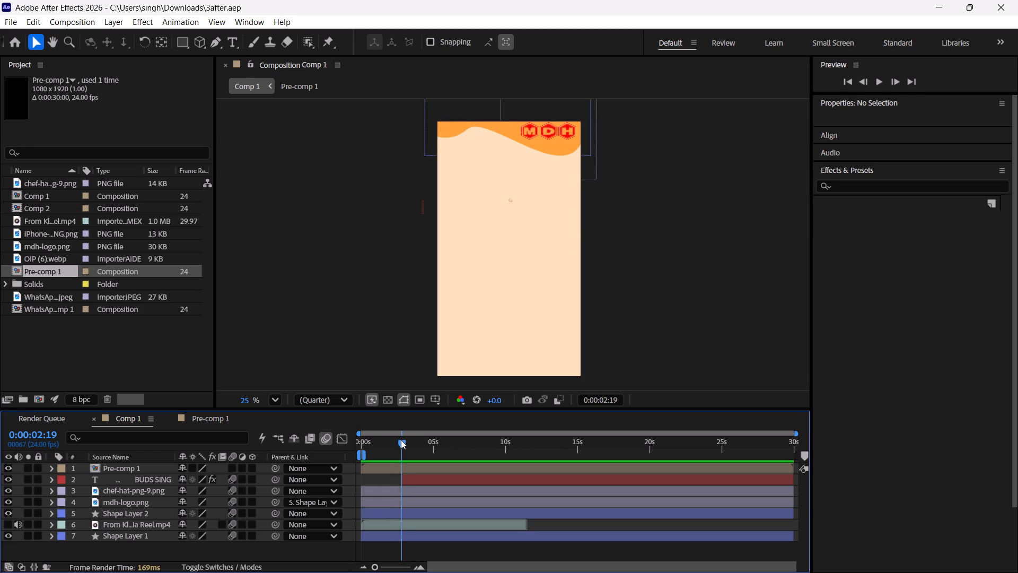
pyautogui.moveTo(401, 440); pyautogui.dragTo(403, 441)
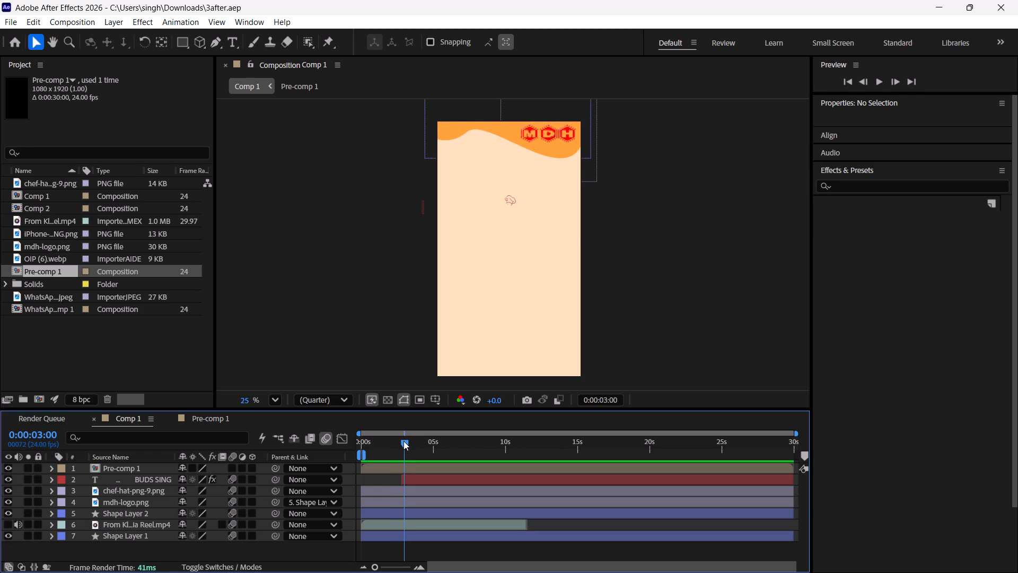
pyautogui.moveTo(403, 441); pyautogui.dragTo(401, 450)
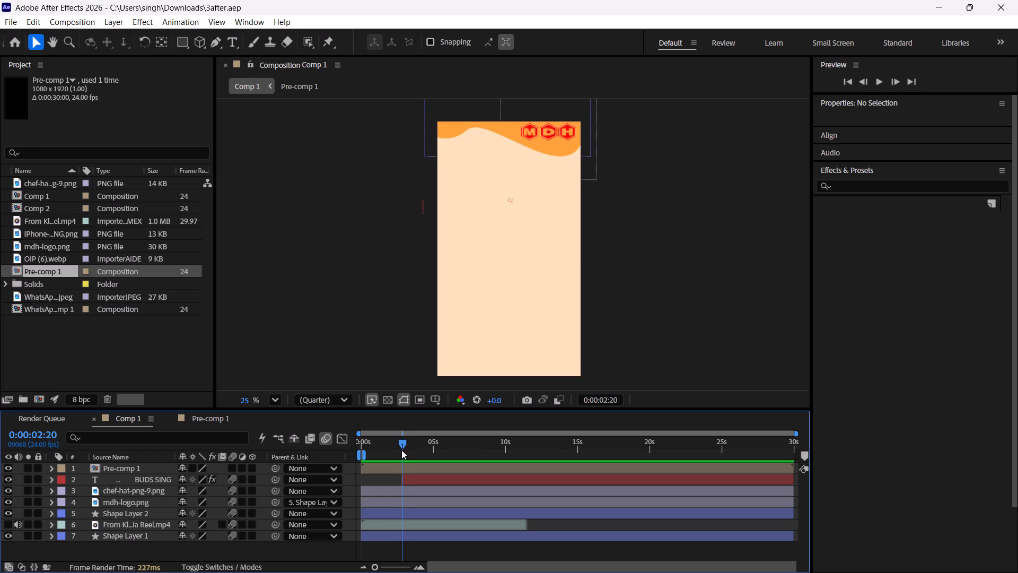
pyautogui.moveTo(401, 450); pyautogui.dragTo(400, 453)
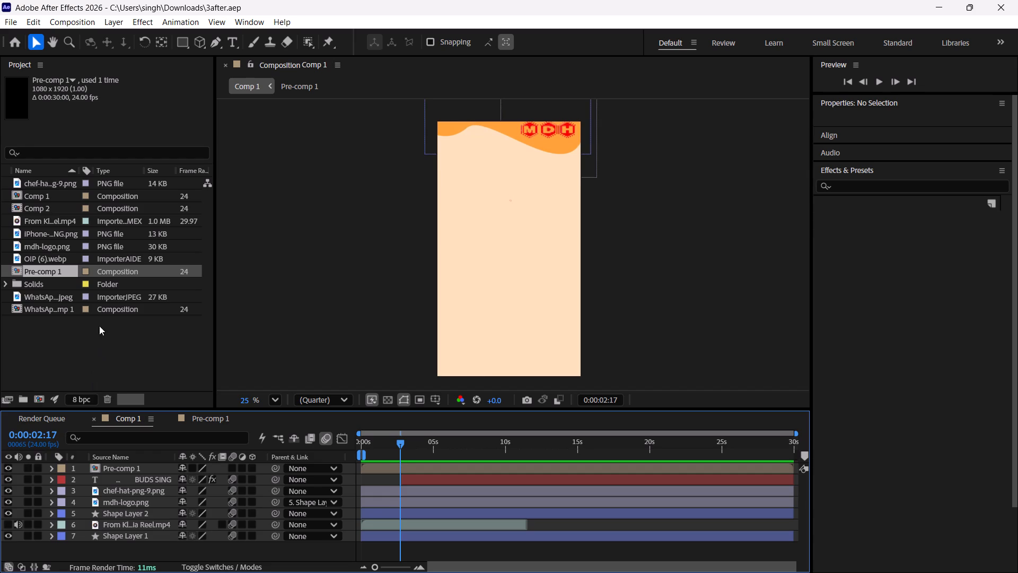
# Find iPhone-Apple-PNG.png among the project assets and add it to Comp 1 as the topmost layer.
pyautogui.click(70, 286)
pyautogui.doubleClick(68, 286)
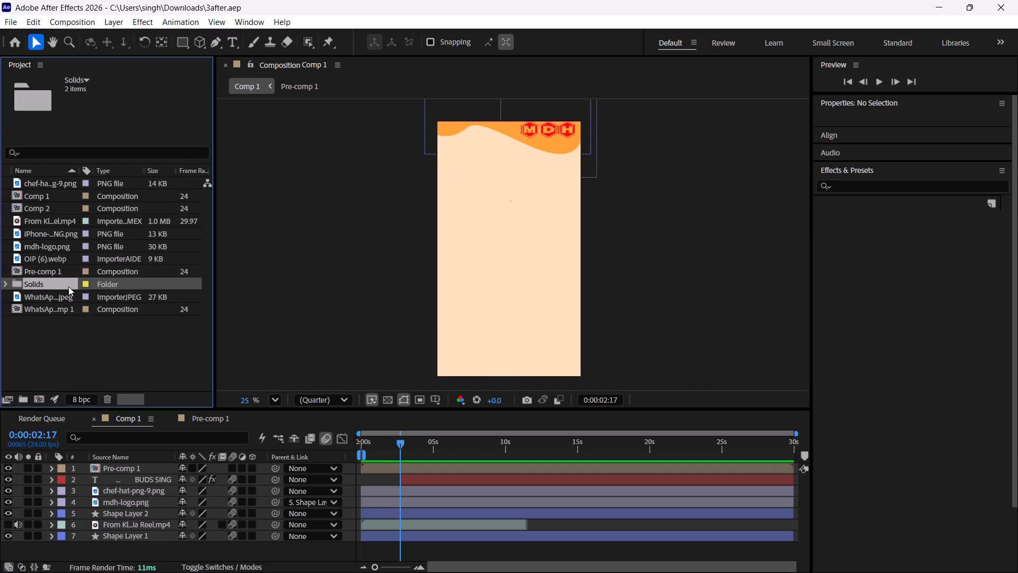
pyautogui.click(66, 297)
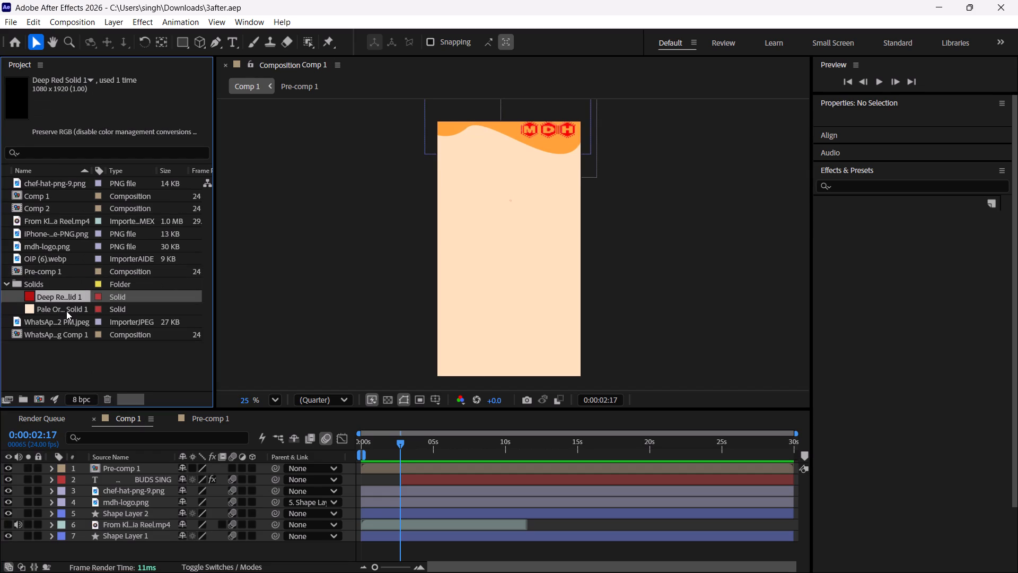
pyautogui.click(66, 311)
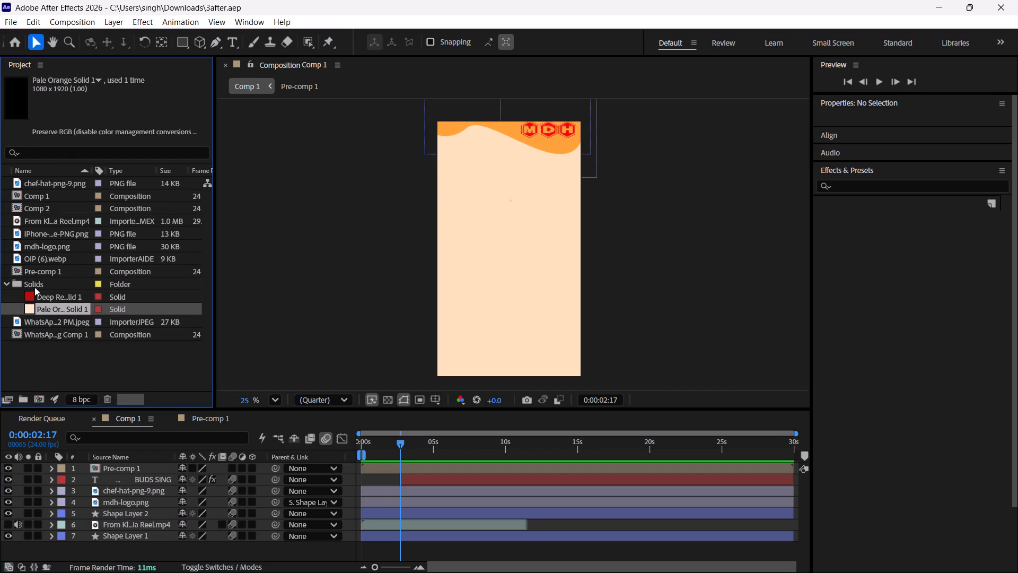
pyautogui.click(36, 283)
pyautogui.click(6, 283)
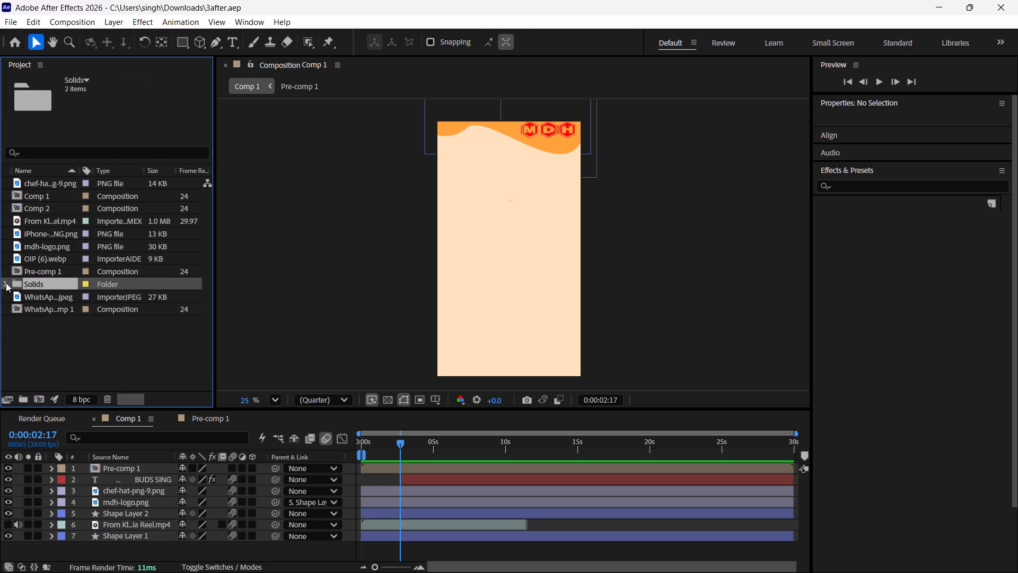
pyautogui.click(47, 207)
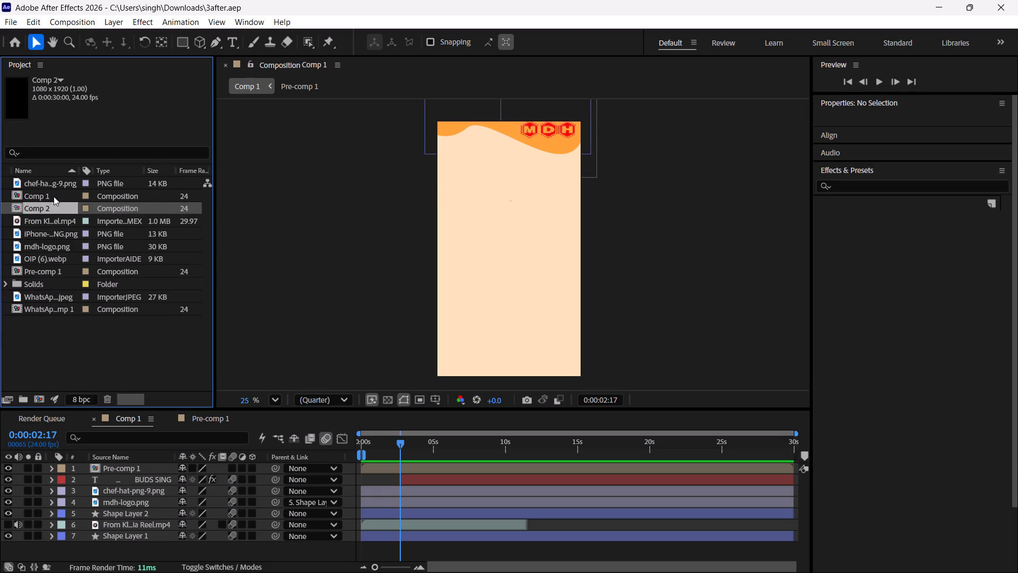
pyautogui.click(54, 195)
pyautogui.click(59, 183)
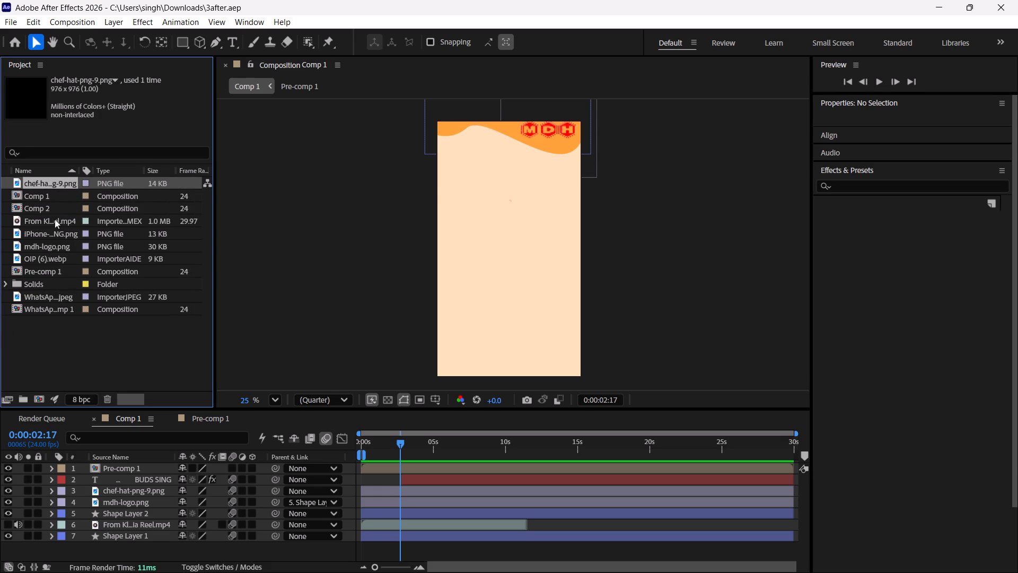
pyautogui.click(54, 224)
pyautogui.click(57, 237)
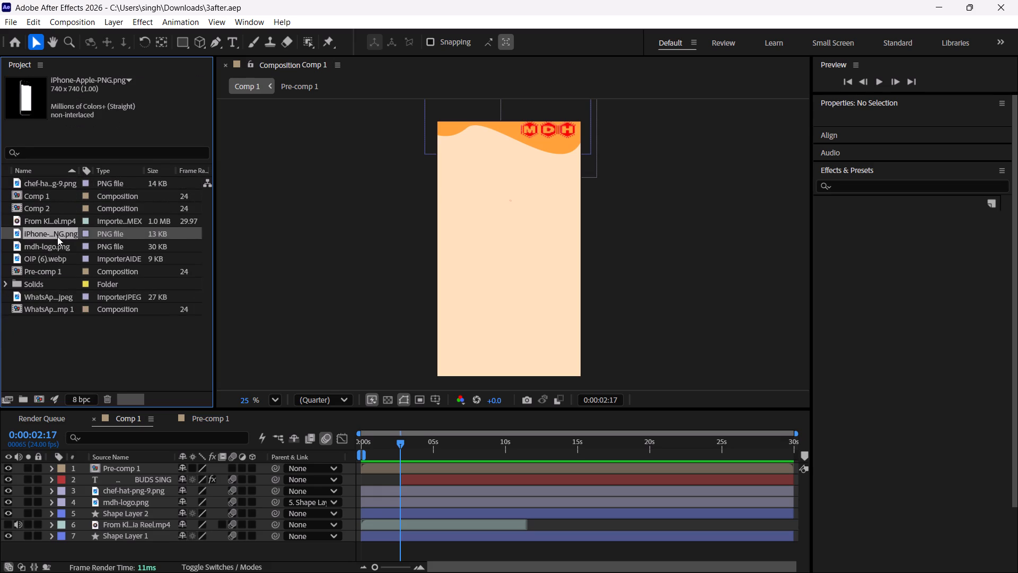
pyautogui.moveTo(57, 237); pyautogui.dragTo(100, 463)
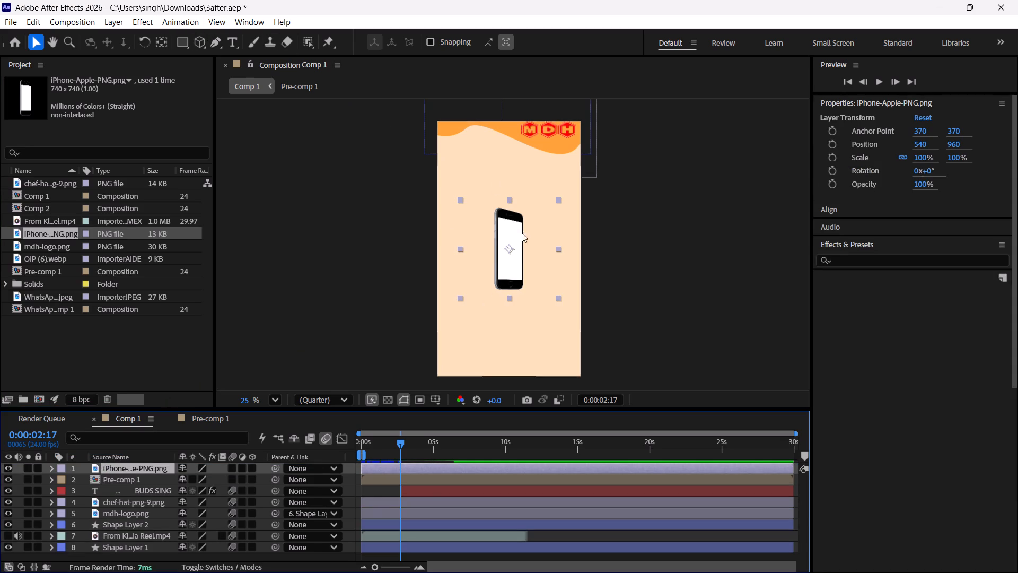
# Flip the iPhone image layer horizontally.
pyautogui.rightClick(517, 249)
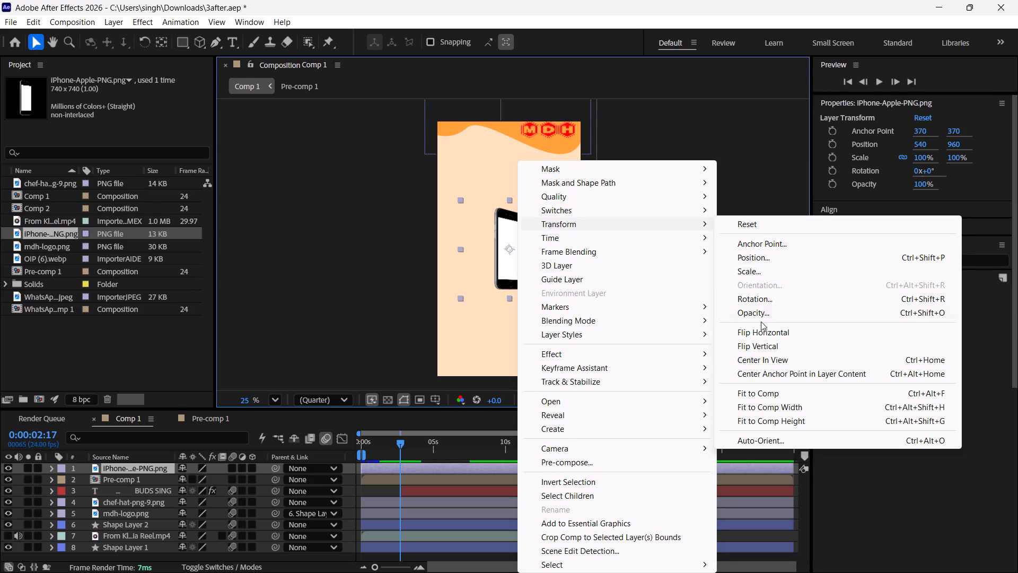
pyautogui.click(765, 332)
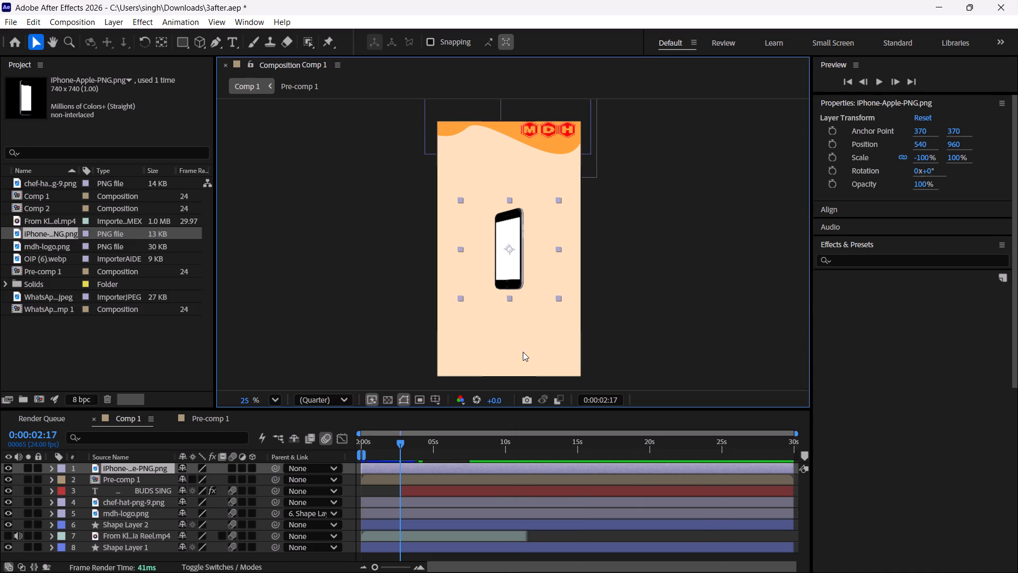
# Enlarge the flipped iPhone layer proportionally to a scale of -219% by 219%.
pyautogui.moveTo(560, 299); pyautogui.dragTo(563, 308)
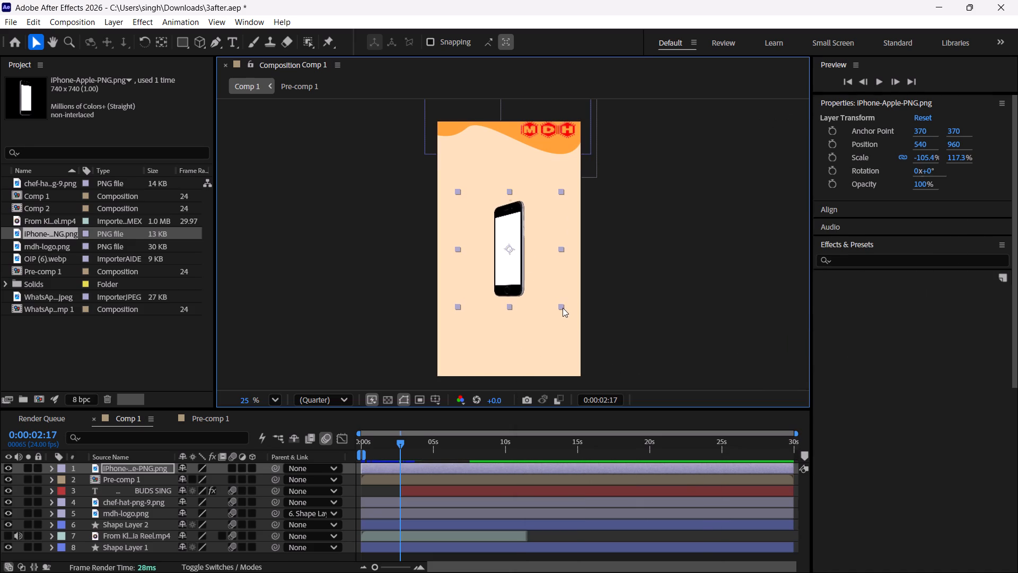
pyautogui.hotkey('ctrl', 'z')
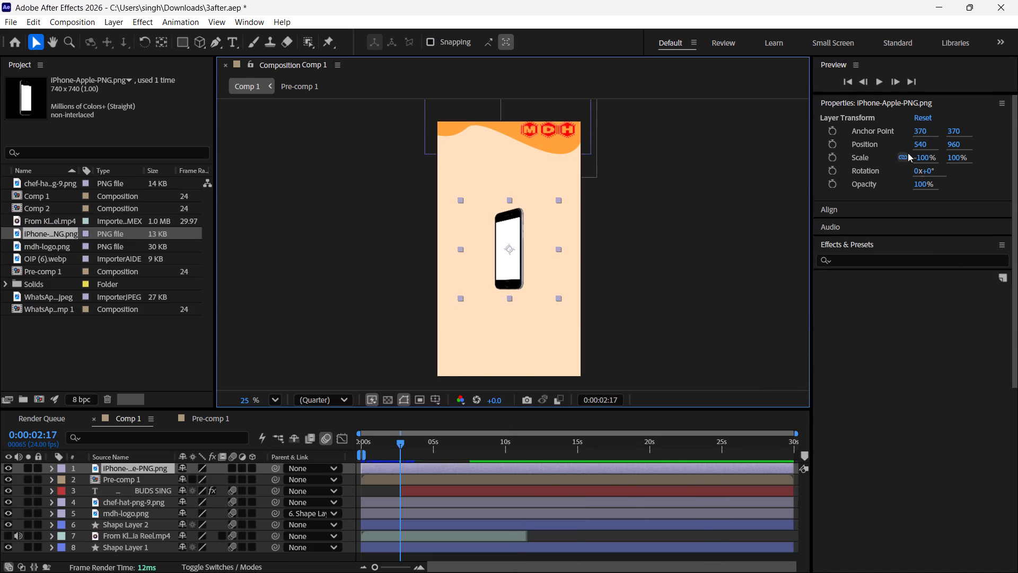
pyautogui.moveTo(923, 162); pyautogui.dragTo(914, 175)
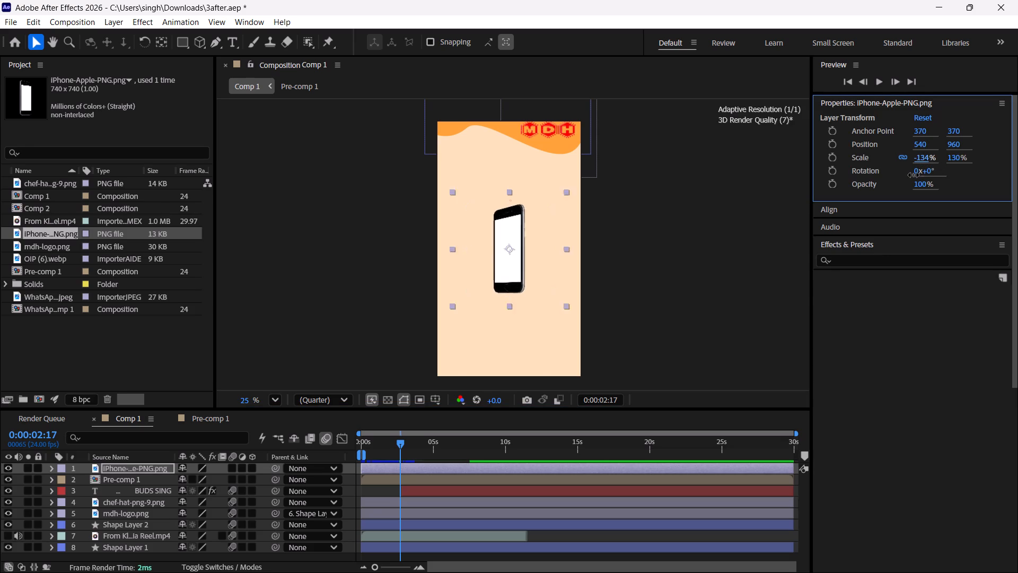
pyautogui.moveTo(914, 175); pyautogui.dragTo(867, 196)
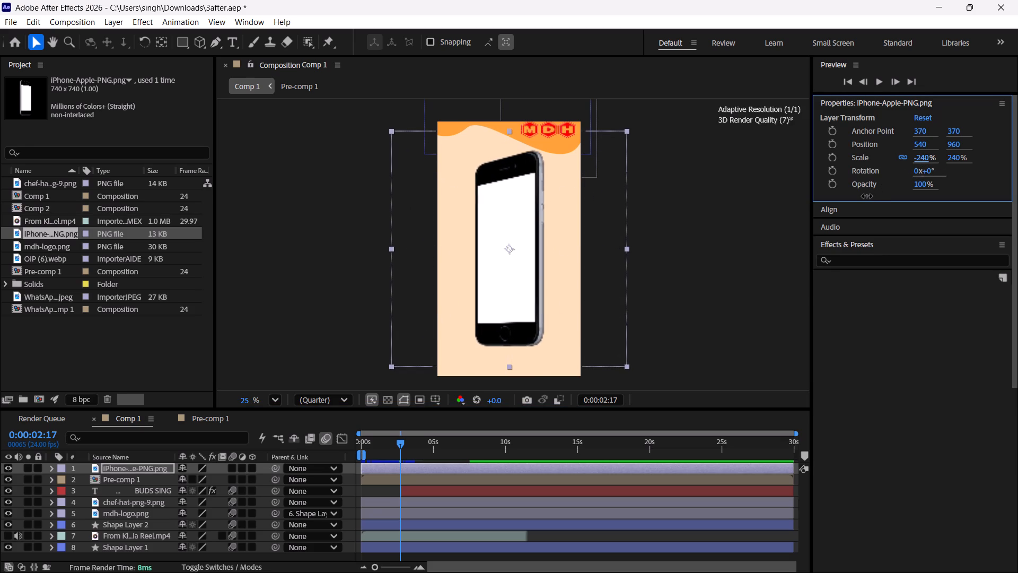
pyautogui.moveTo(867, 196); pyautogui.dragTo(883, 198)
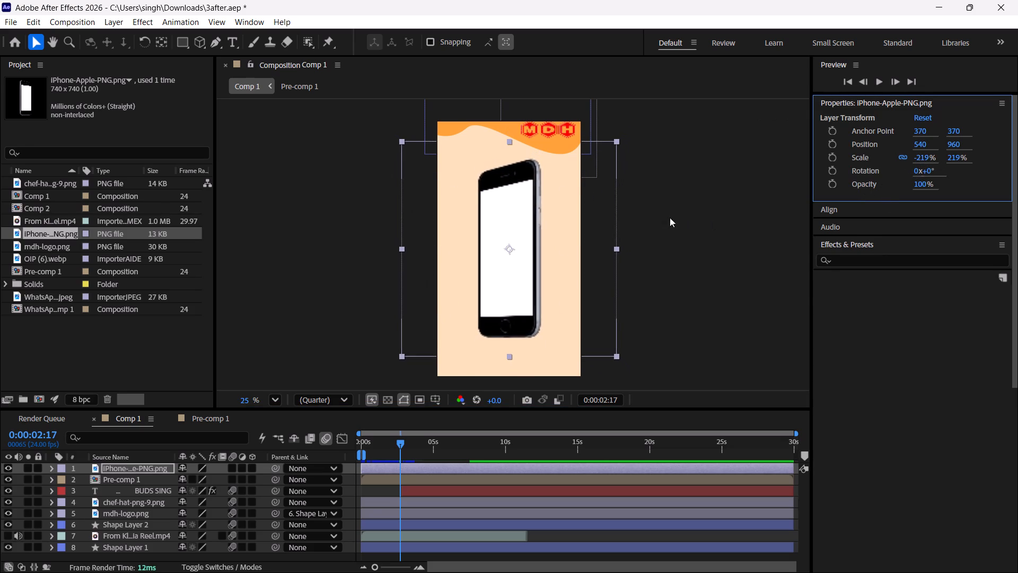
# Move the iPhone layer to the lower-right area of the composition, at about position 816, 1228, and deselect it.
pyautogui.moveTo(509, 267); pyautogui.dragTo(546, 292)
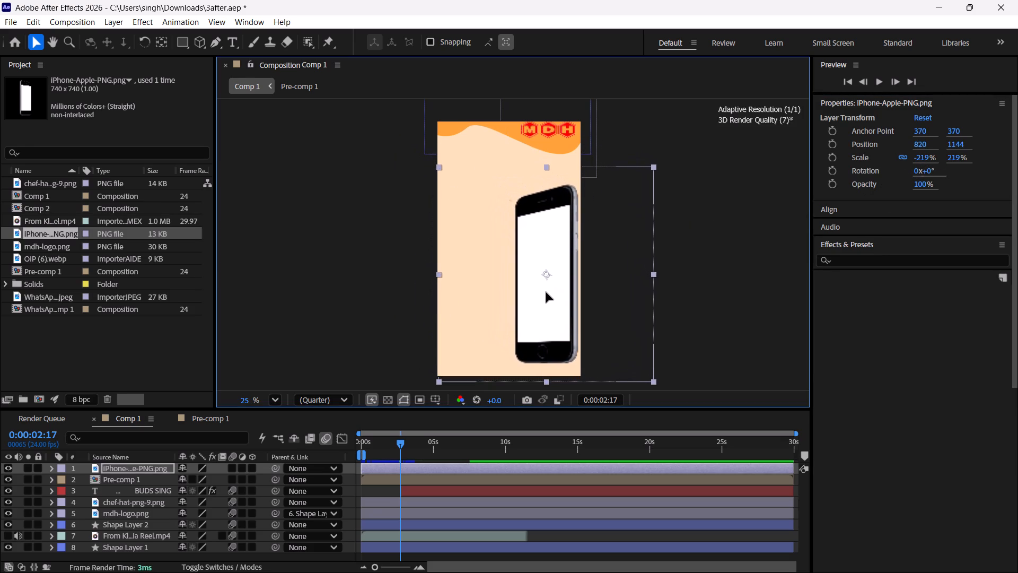
pyautogui.moveTo(546, 292); pyautogui.dragTo(546, 302)
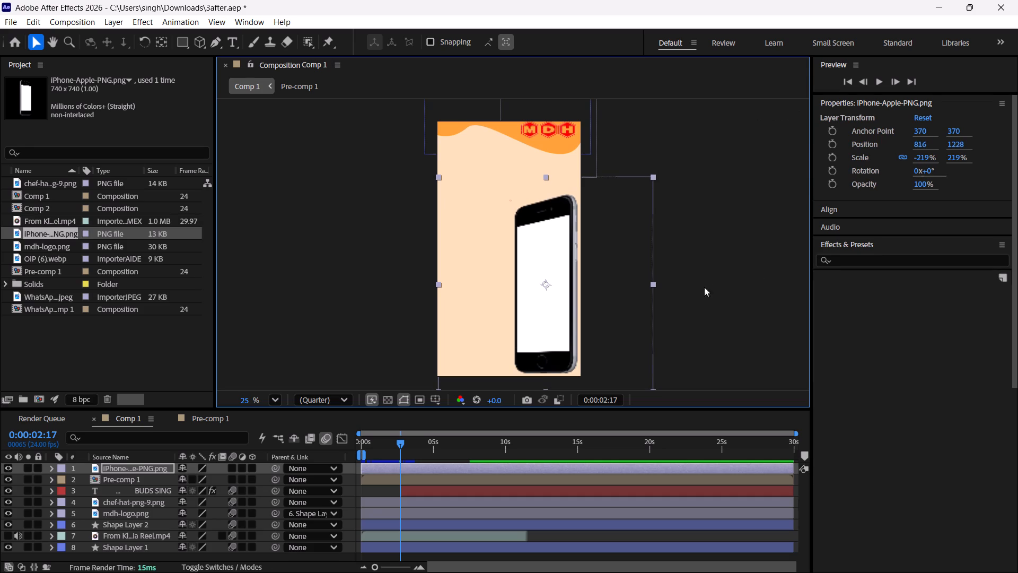
pyautogui.click(760, 276)
# Scrub through Comp 1 and preview it from 0:00:02:02 to check the phone's placement against the green headline and chef hat.
pyautogui.moveTo(400, 442); pyautogui.dragTo(404, 442)
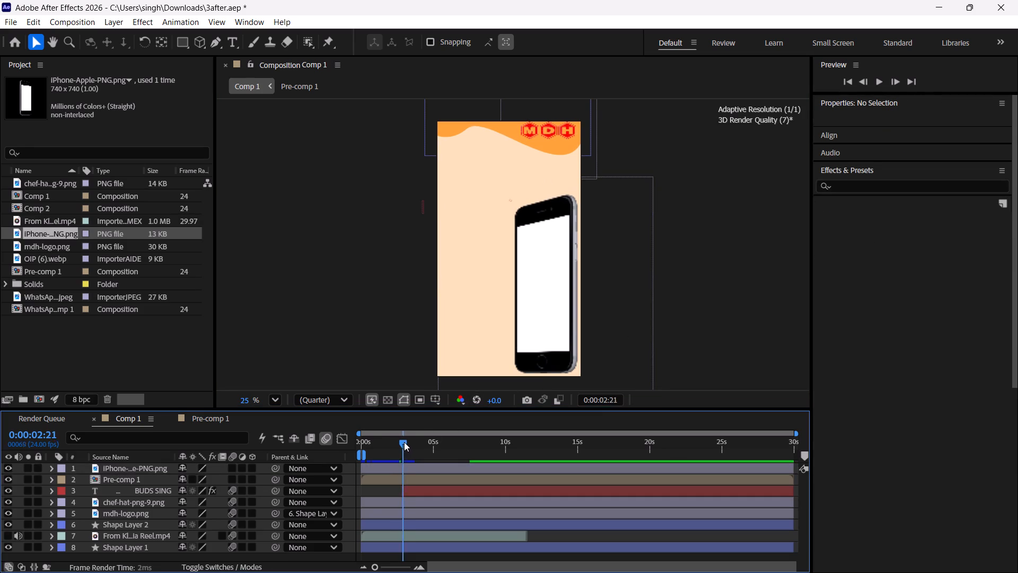
pyautogui.moveTo(404, 442); pyautogui.dragTo(428, 449)
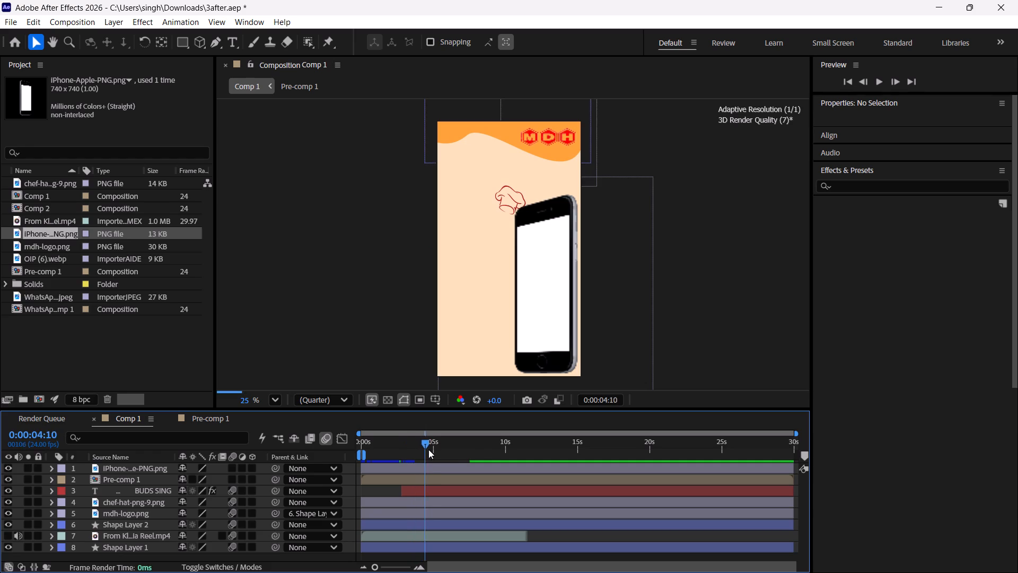
pyautogui.moveTo(428, 449); pyautogui.dragTo(565, 441)
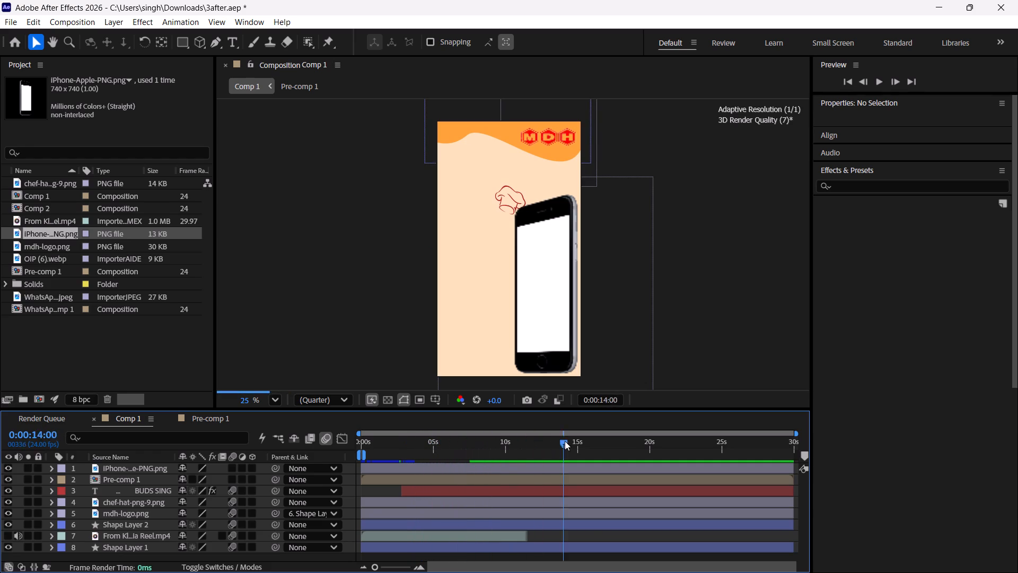
pyautogui.moveTo(565, 441); pyautogui.dragTo(569, 435)
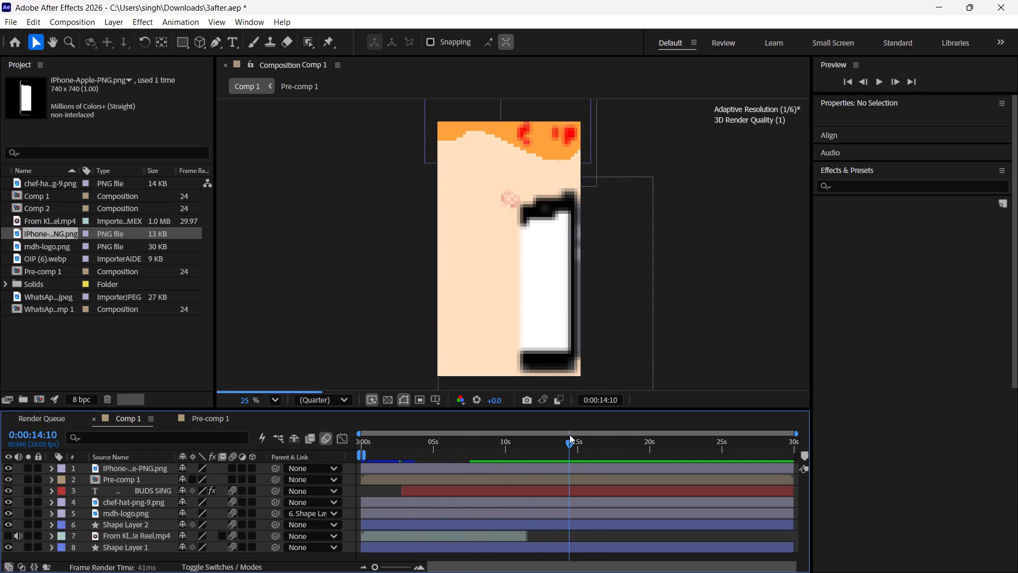
pyautogui.moveTo(569, 435); pyautogui.dragTo(418, 438)
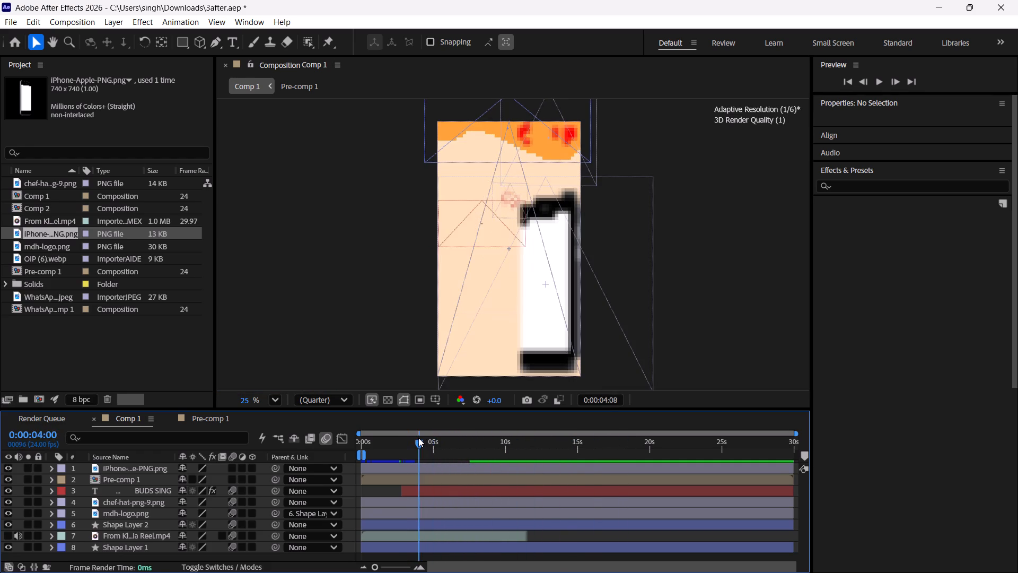
pyautogui.moveTo(418, 438); pyautogui.dragTo(440, 435)
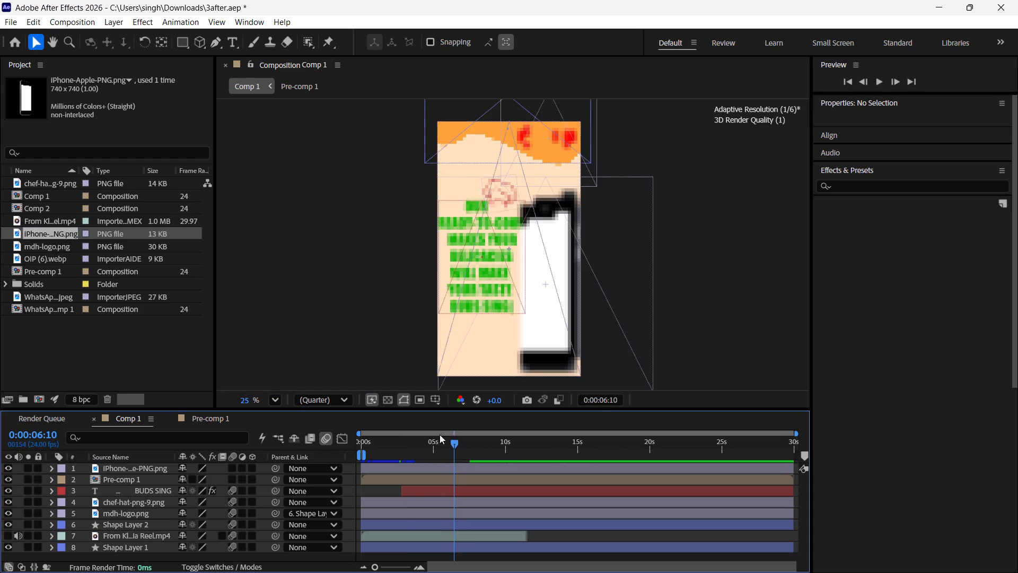
pyautogui.moveTo(440, 435); pyautogui.dragTo(391, 436)
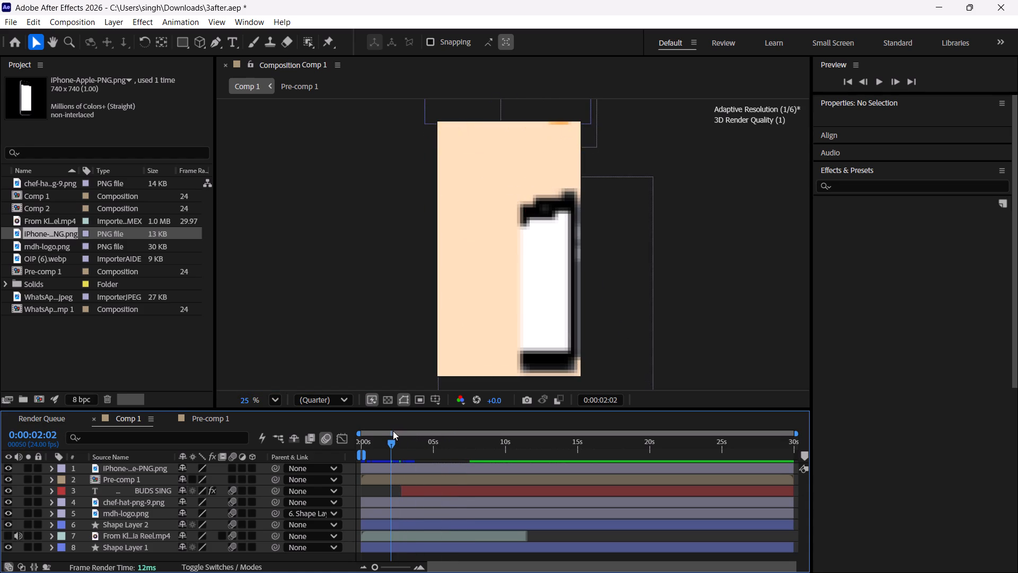
pyautogui.press('space')
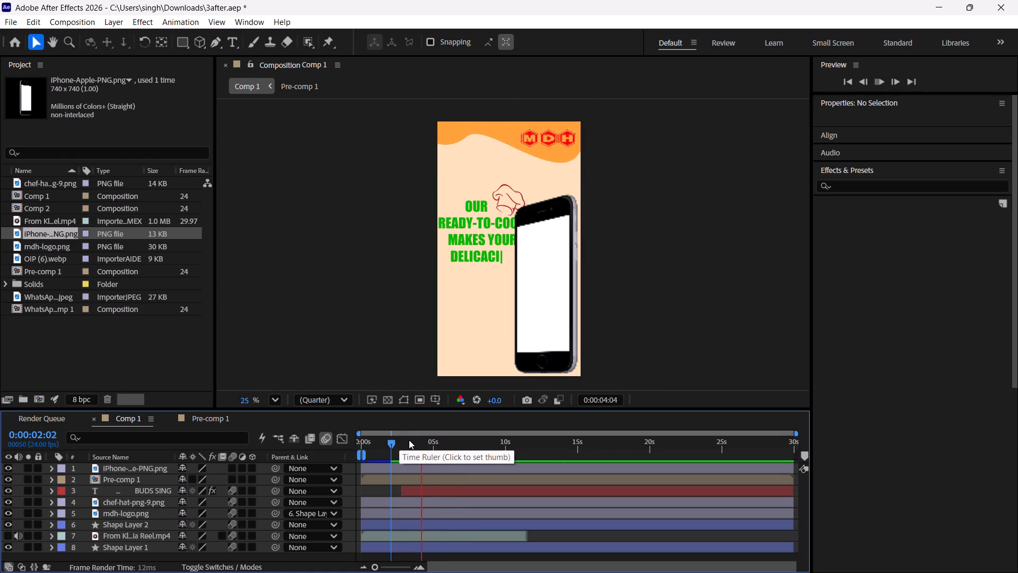
pyautogui.press('space')
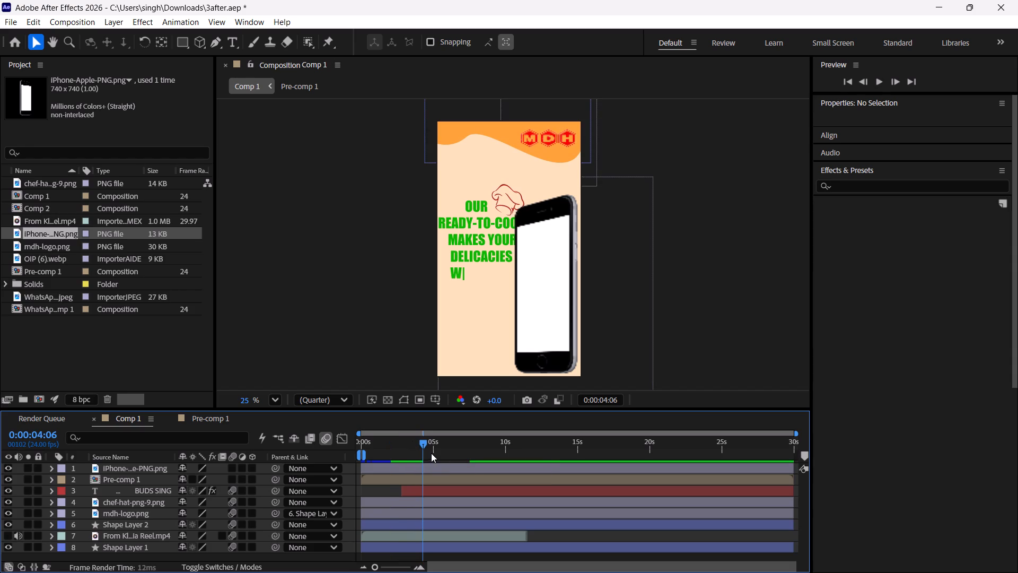
pyautogui.moveTo(423, 444); pyautogui.dragTo(453, 461)
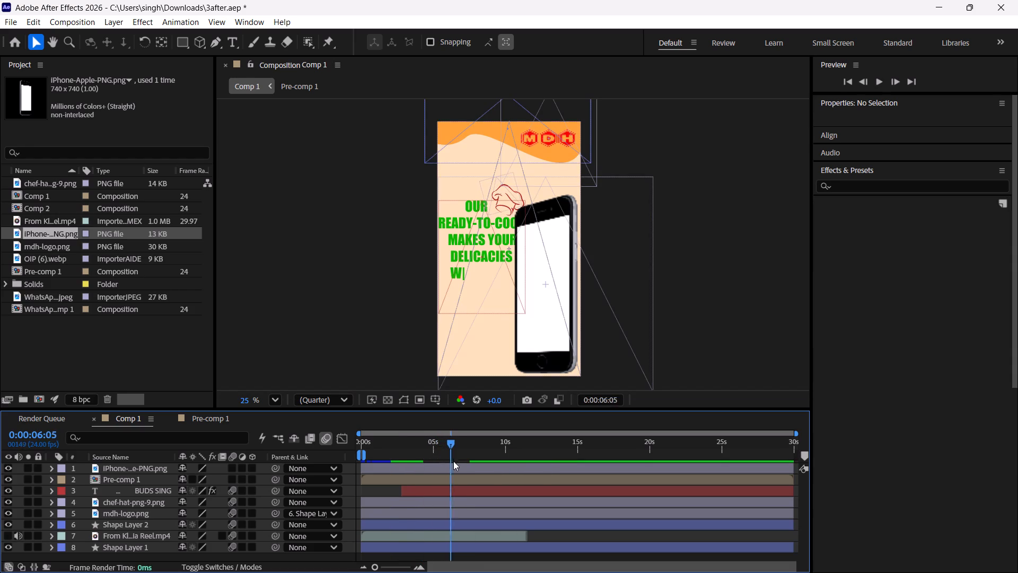
# At 0:00:06:21, reduce the iPhone layer proportionally to a scale of -193% by 193%.
pyautogui.moveTo(453, 461); pyautogui.dragTo(461, 464)
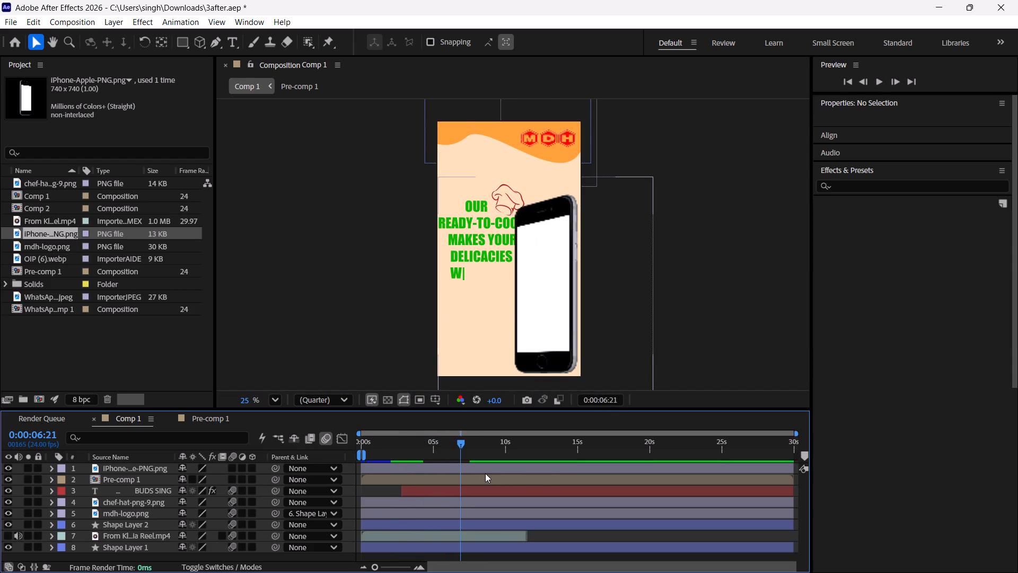
pyautogui.click(540, 302)
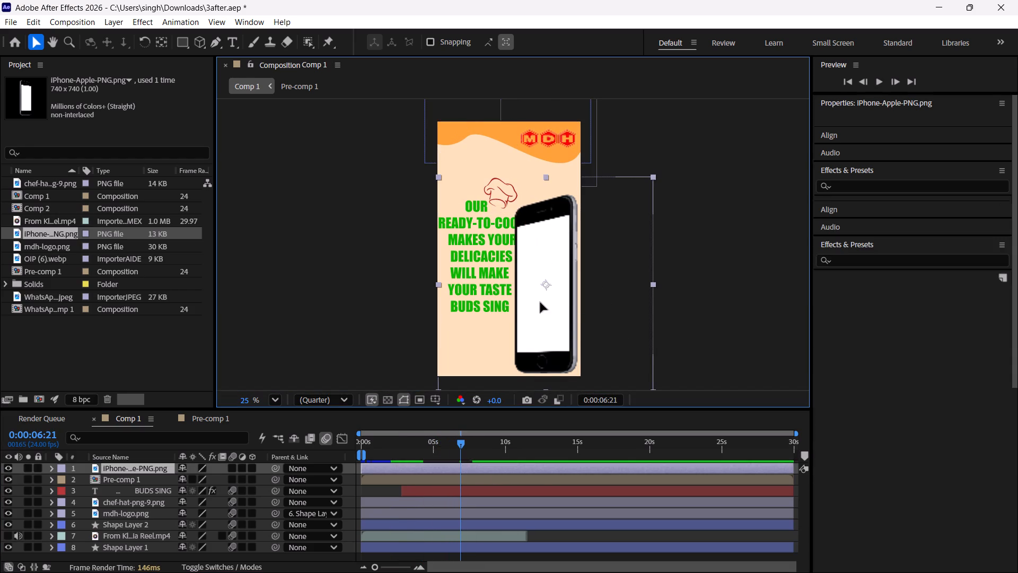
pyautogui.moveTo(920, 160); pyautogui.dragTo(926, 162)
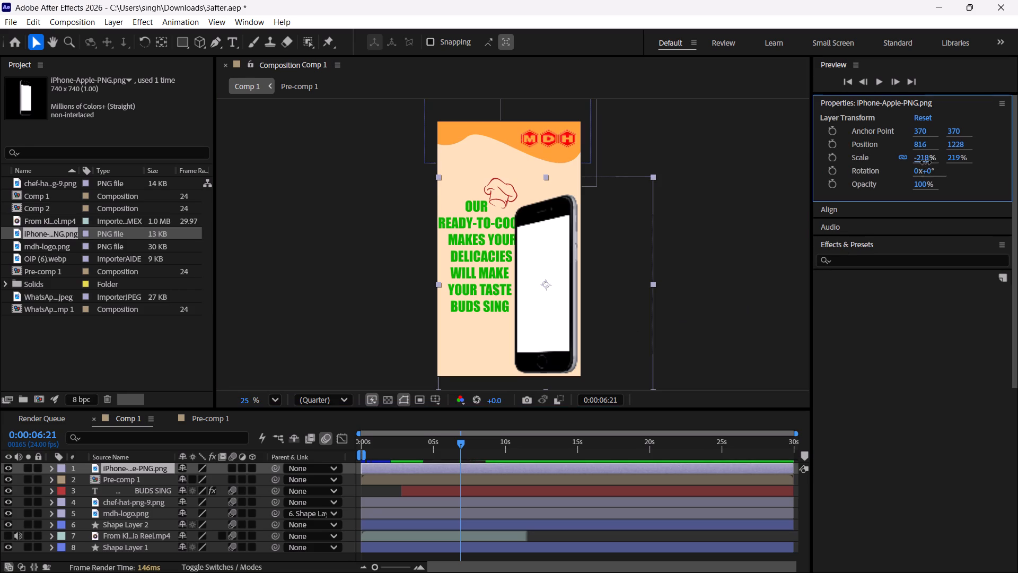
pyautogui.moveTo(926, 162); pyautogui.dragTo(945, 164)
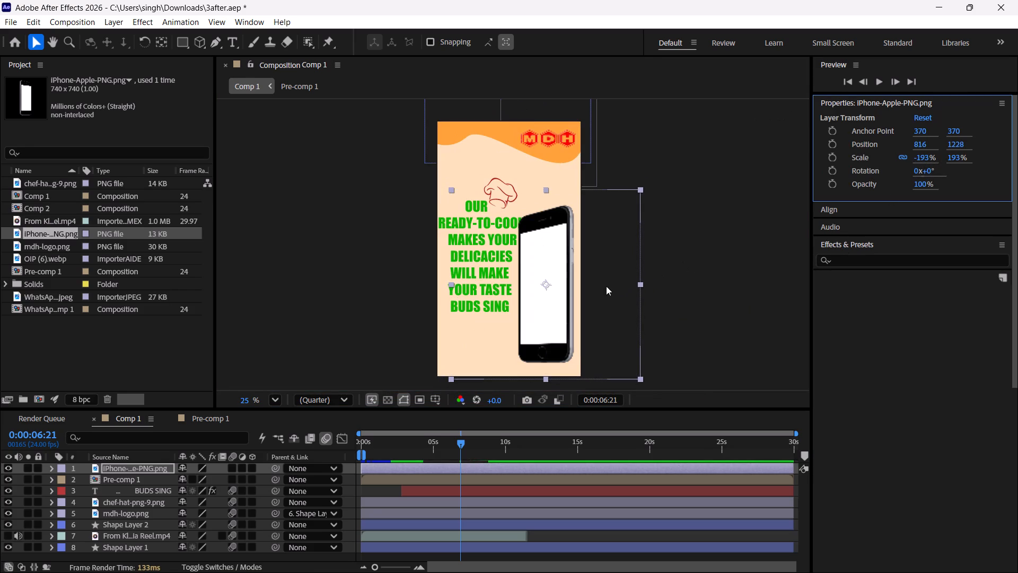
# Move the iPhone layer to about position 840, 1324, near the composition's lower-right edge, and deselect it.
pyautogui.moveTo(547, 292); pyautogui.dragTo(555, 303)
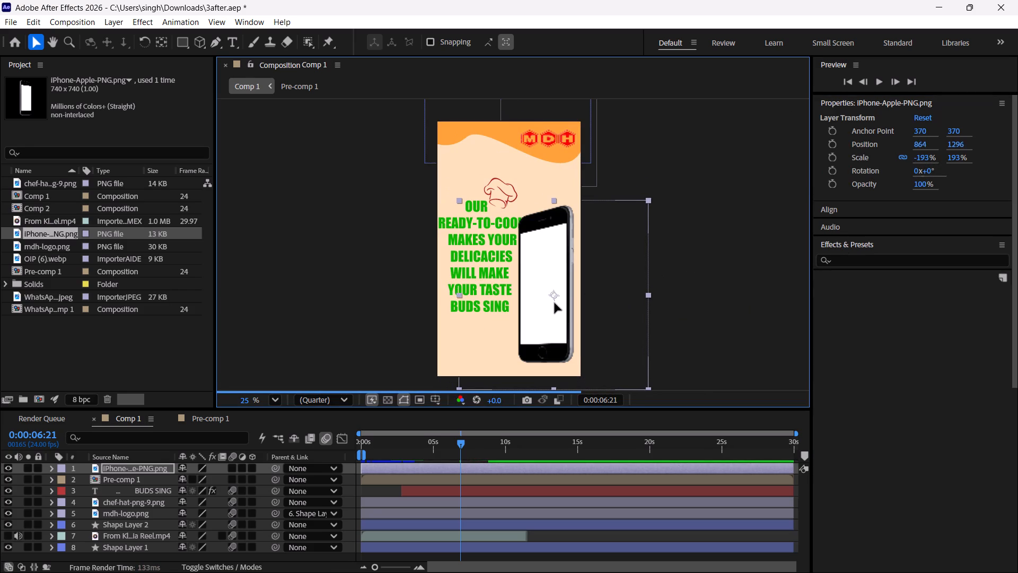
pyautogui.moveTo(555, 303); pyautogui.dragTo(559, 306)
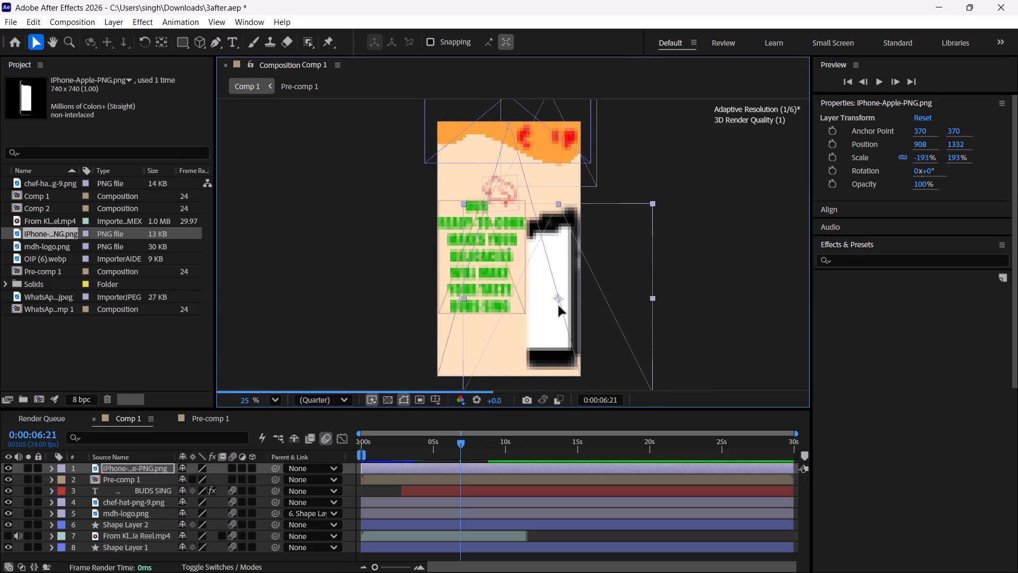
pyautogui.moveTo(559, 306); pyautogui.dragTo(550, 305)
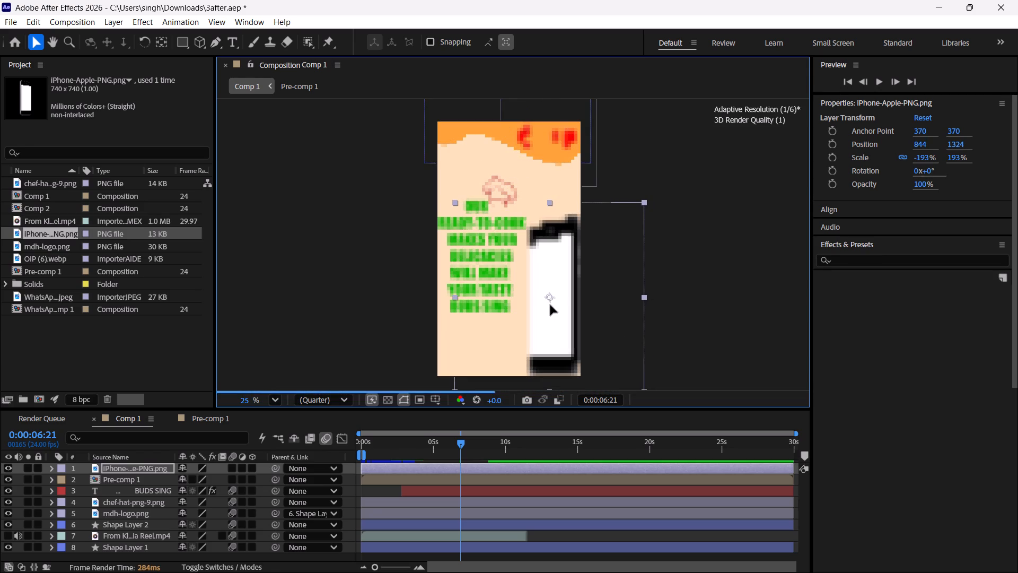
pyautogui.moveTo(550, 305); pyautogui.dragTo(549, 305)
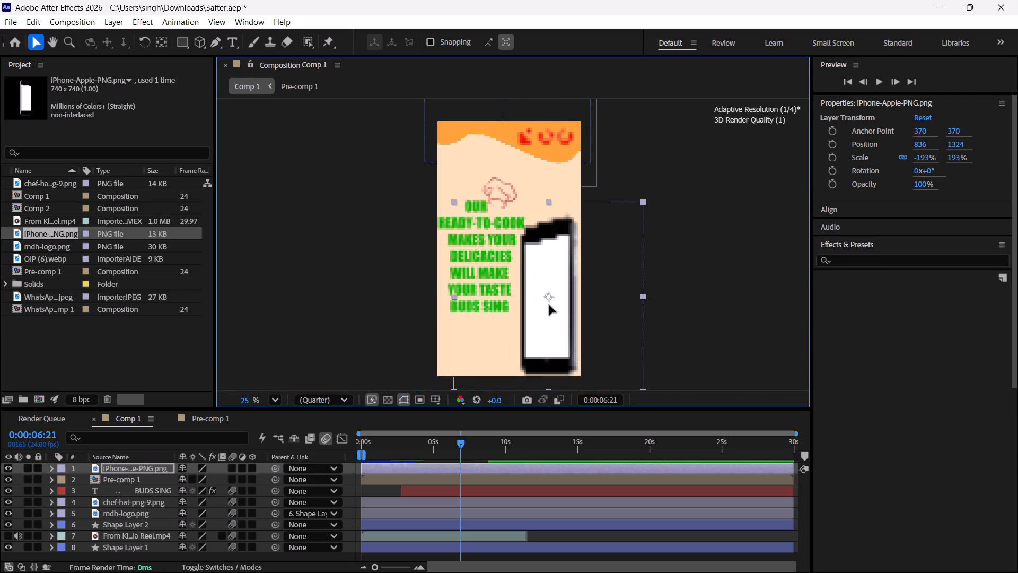
pyautogui.moveTo(549, 305); pyautogui.dragTo(550, 305)
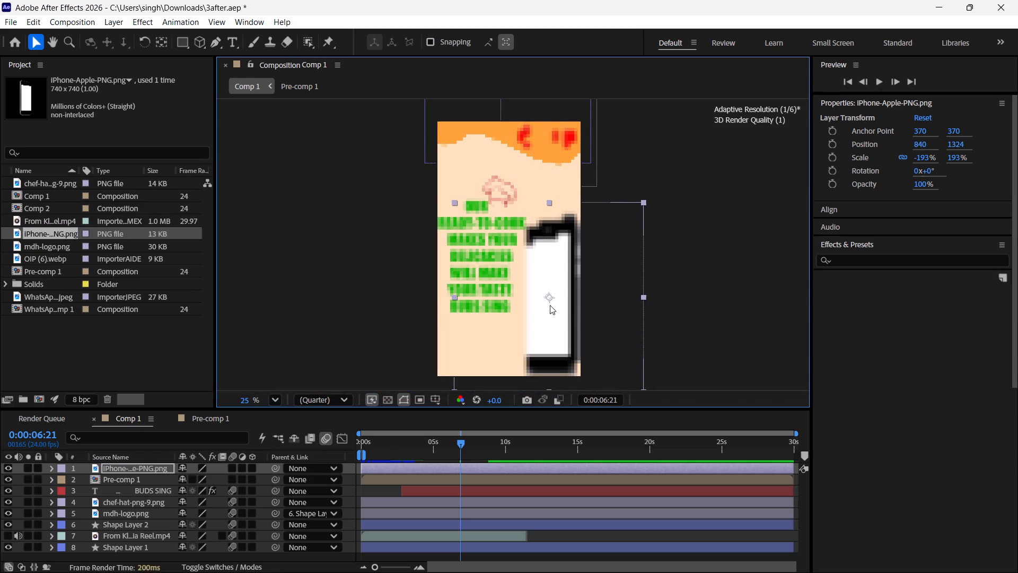
pyautogui.click(694, 289)
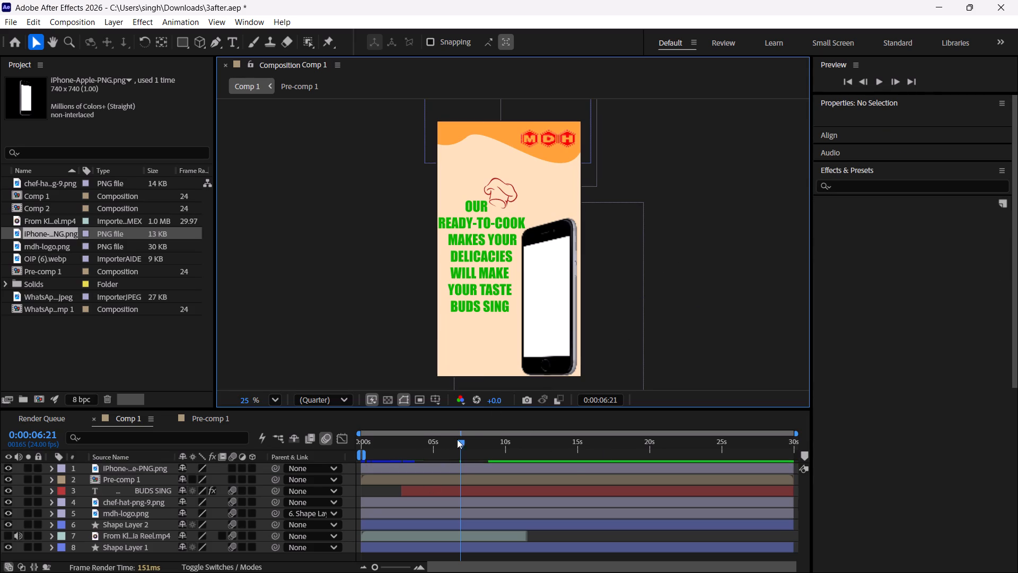
# Preview the opening of Comp 1 from 0:00:01:22, and trim the iPhone layer's start to about 0:00:02:17.
pyautogui.moveTo(459, 444); pyautogui.dragTo(388, 462)
pyautogui.press('space')
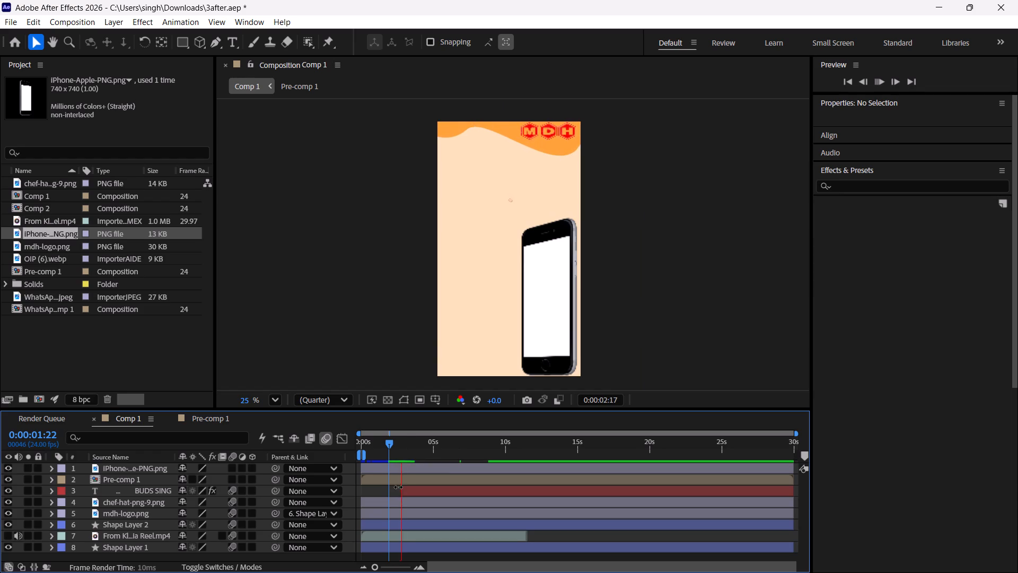
pyautogui.press('space')
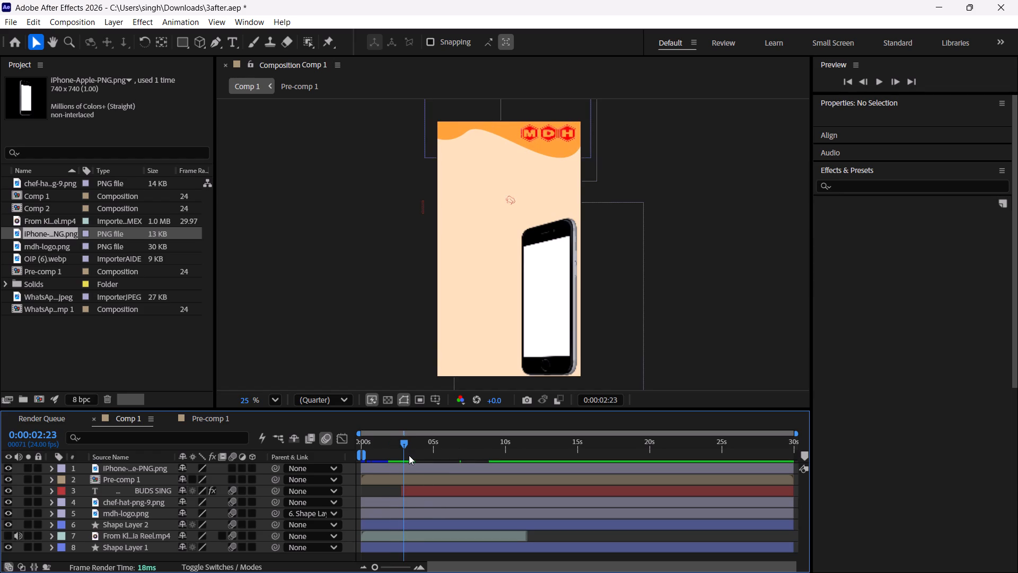
pyautogui.moveTo(401, 442); pyautogui.dragTo(375, 455)
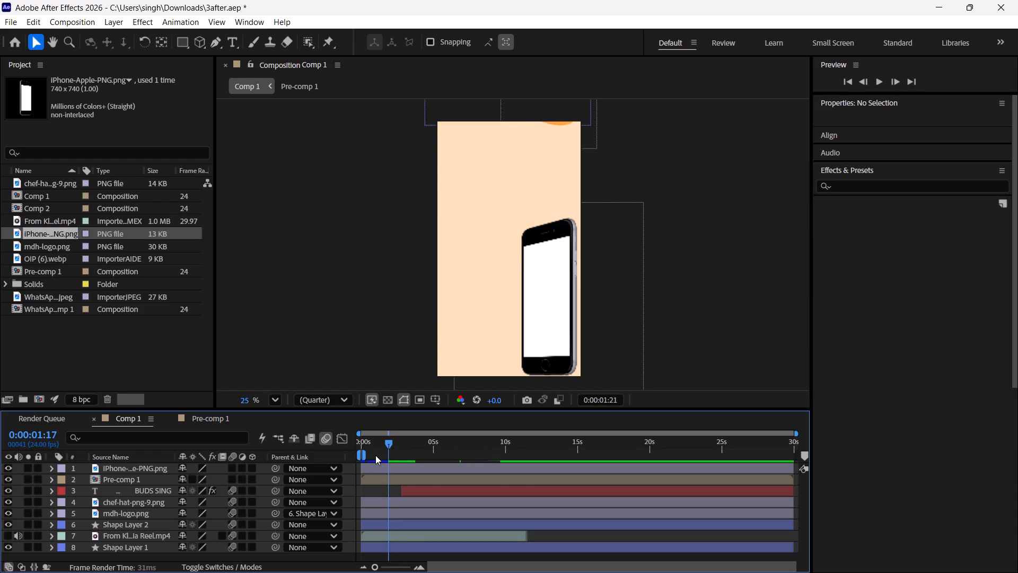
pyautogui.moveTo(375, 455); pyautogui.dragTo(301, 450)
pyautogui.moveTo(361, 468); pyautogui.dragTo(399, 505)
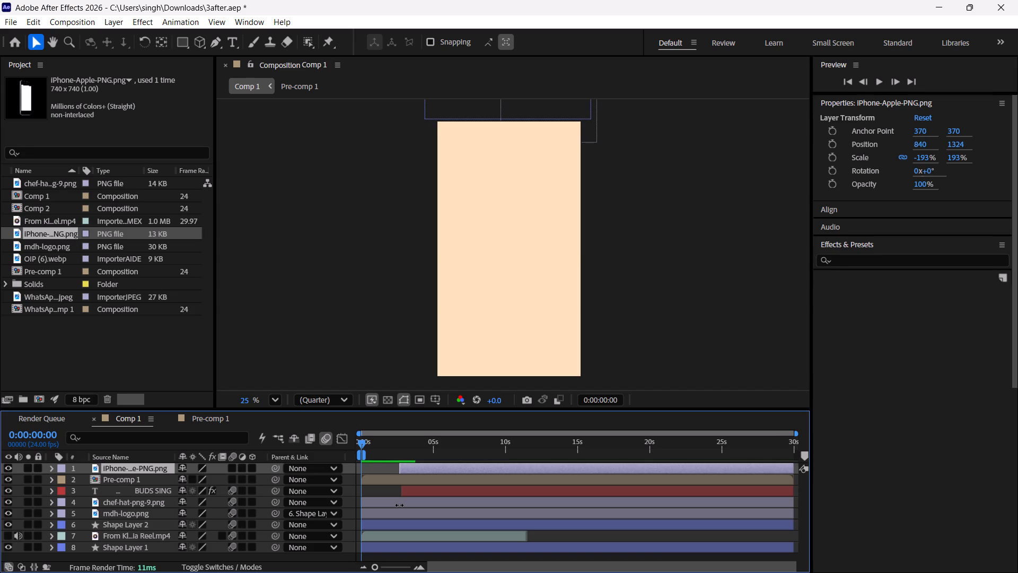
pyautogui.moveTo(399, 505); pyautogui.dragTo(400, 507)
# Add a Scale keyframe of 0% to the iPhone layer at 0:00:02:17.
pyautogui.moveTo(361, 442); pyautogui.dragTo(391, 468)
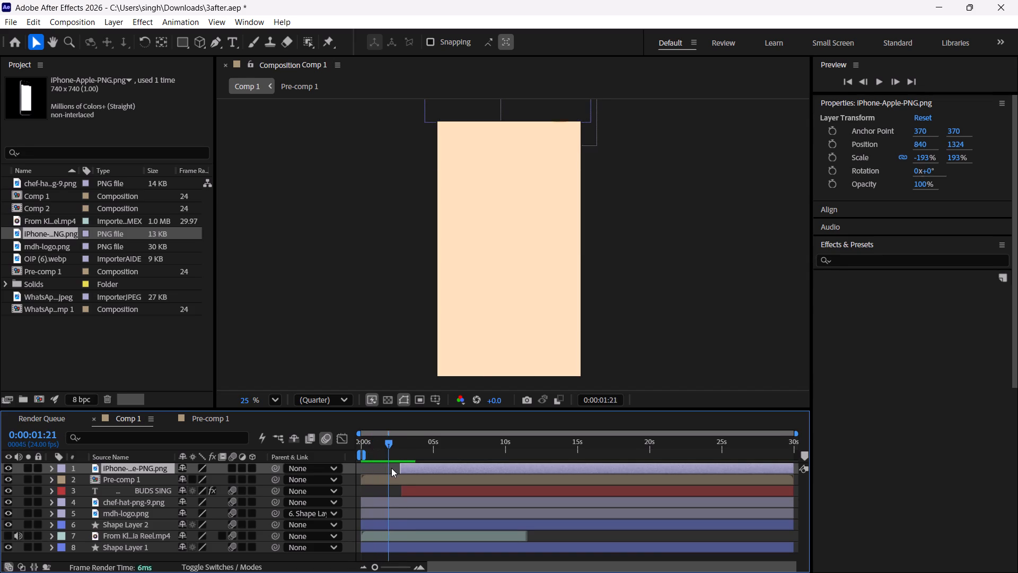
pyautogui.moveTo(391, 468); pyautogui.dragTo(400, 492)
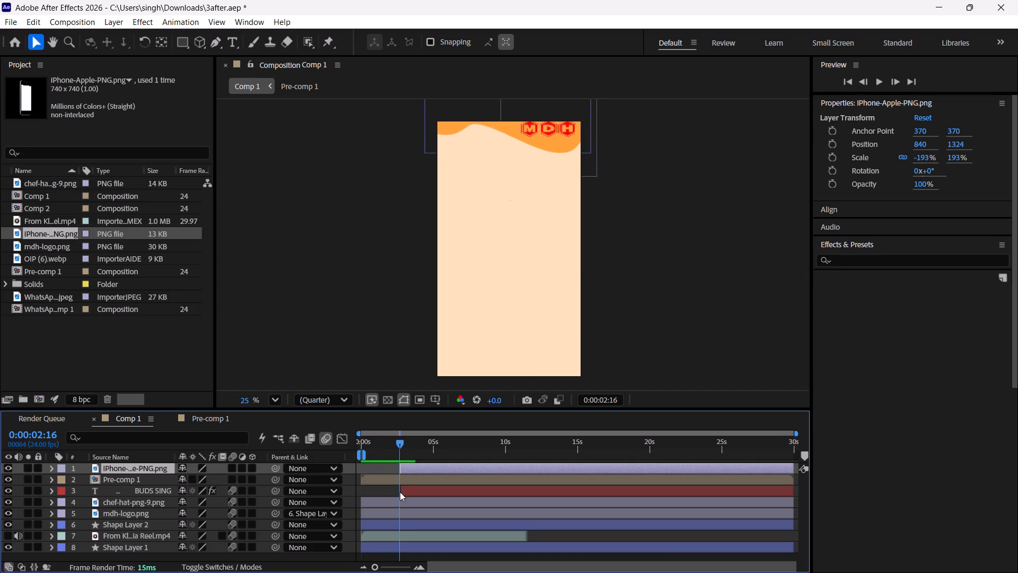
pyautogui.moveTo(400, 492); pyautogui.dragTo(400, 496)
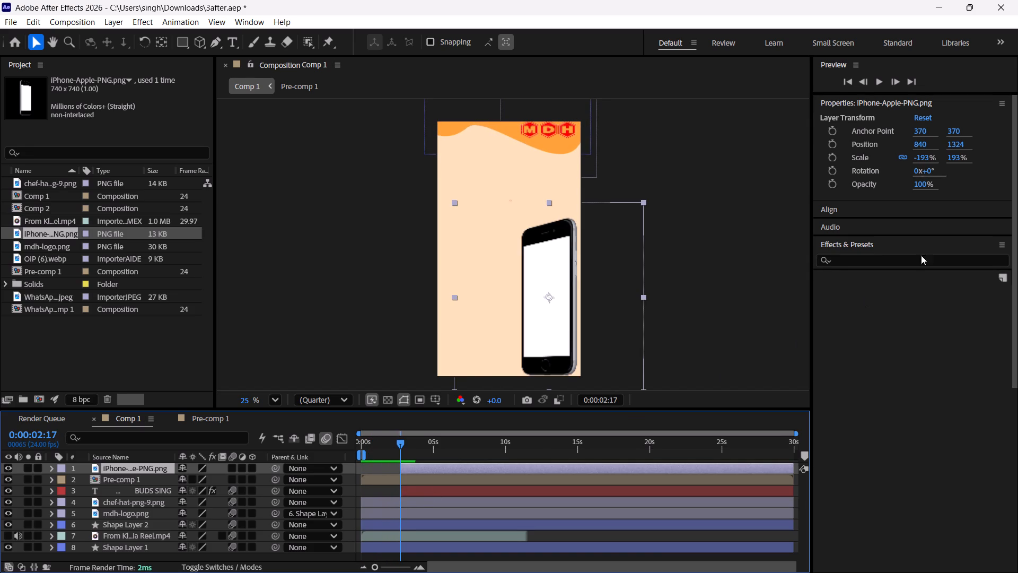
pyautogui.click(832, 159)
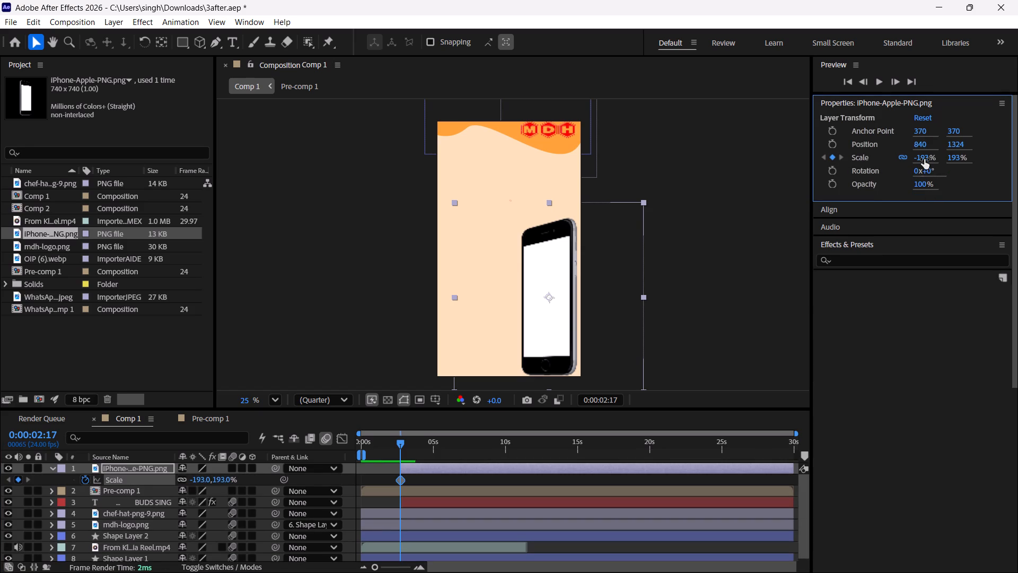
pyautogui.click(924, 159)
pyautogui.press('0')
pyautogui.press('Return')
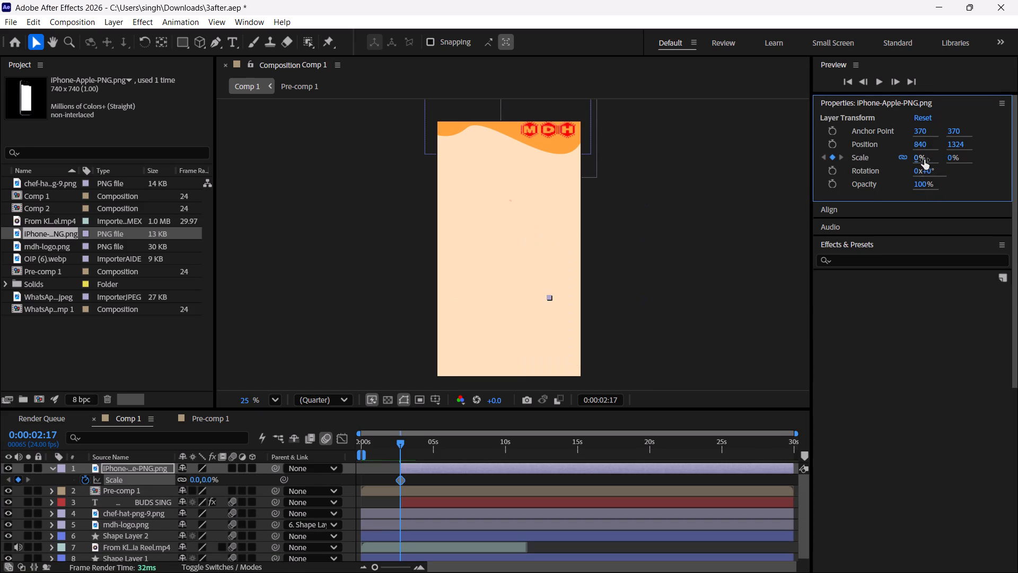
# Add a second iPhone Scale keyframe at 0:00:03:23 with a value of -193%, keeping the dimensions linked.
pyautogui.hotkey('ctrl', 'shift', 'Right')
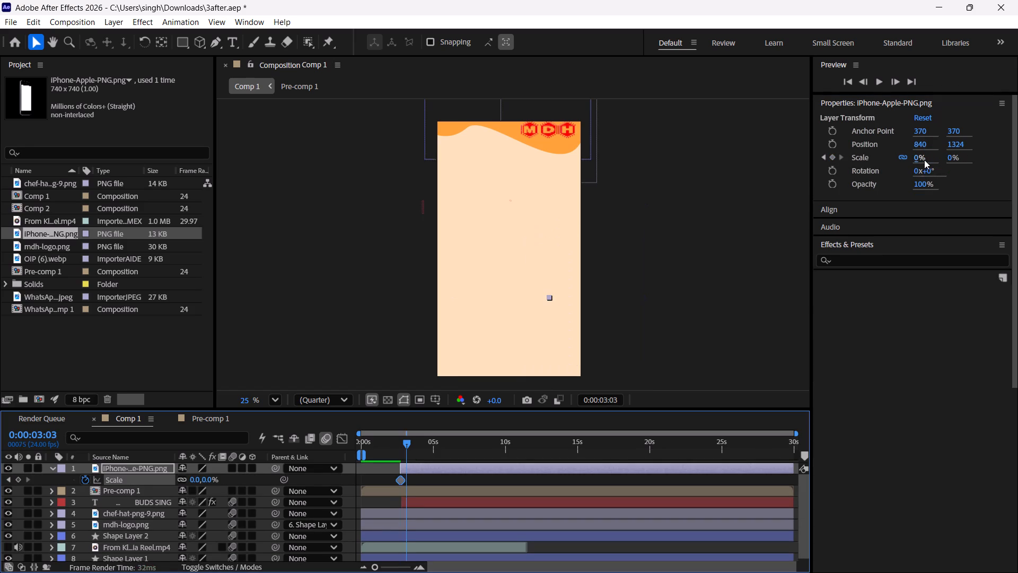
pyautogui.hotkey('ctrl', 'shift', 'Right')
pyautogui.hotkey('ctrl', 'shift', 'Right')
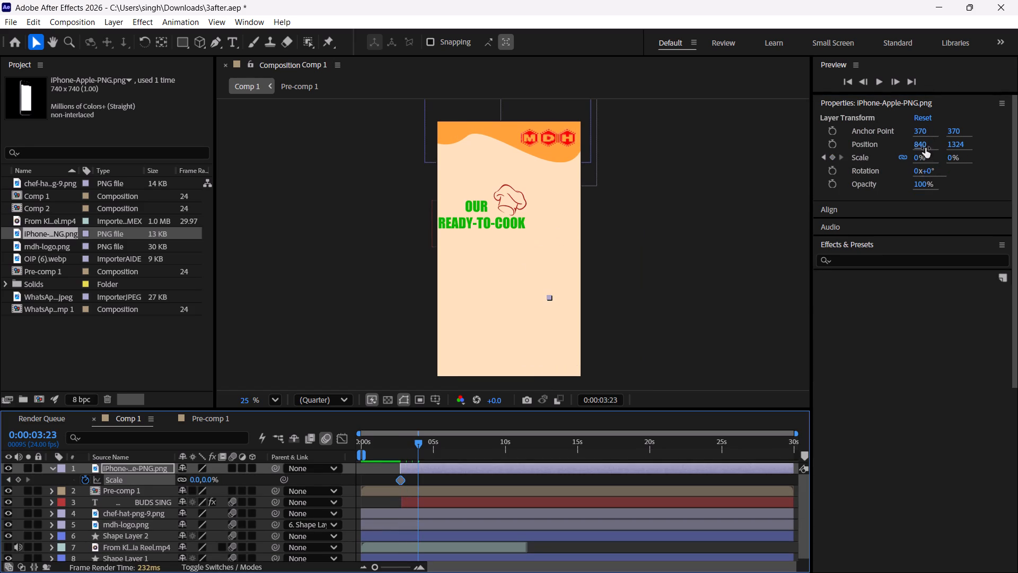
pyautogui.click(918, 158)
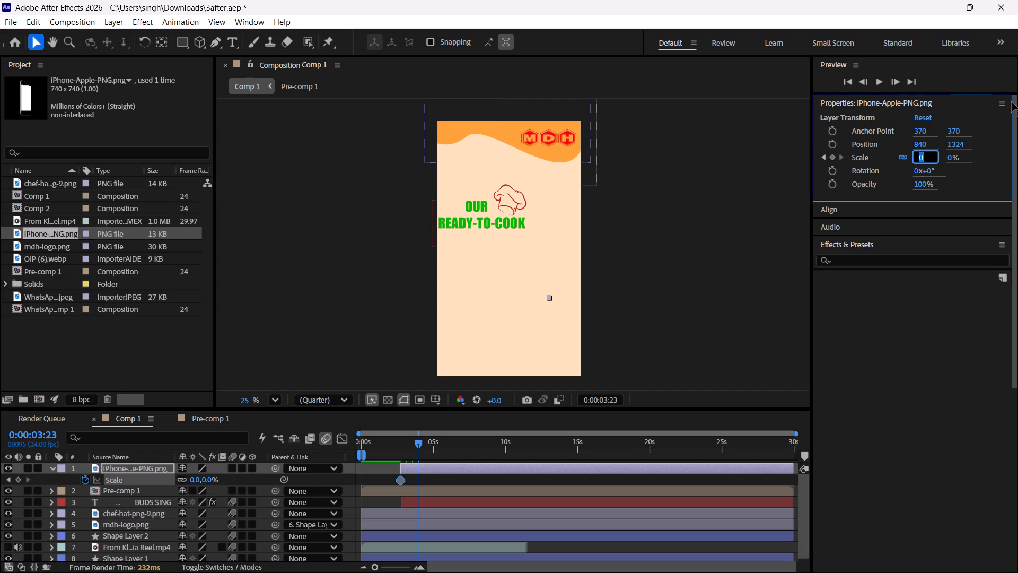
pyautogui.press('-')
pyautogui.write('193')
pyautogui.press('Return')
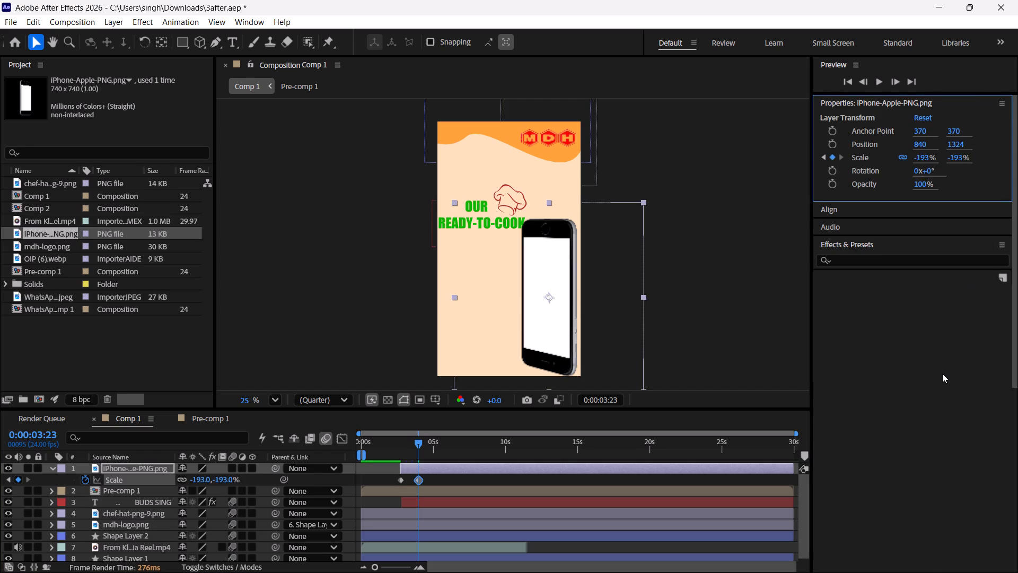
# Apply Easy Ease to both of the iPhone layer's Scale keyframes.
pyautogui.moveTo(433, 477); pyautogui.dragTo(399, 481)
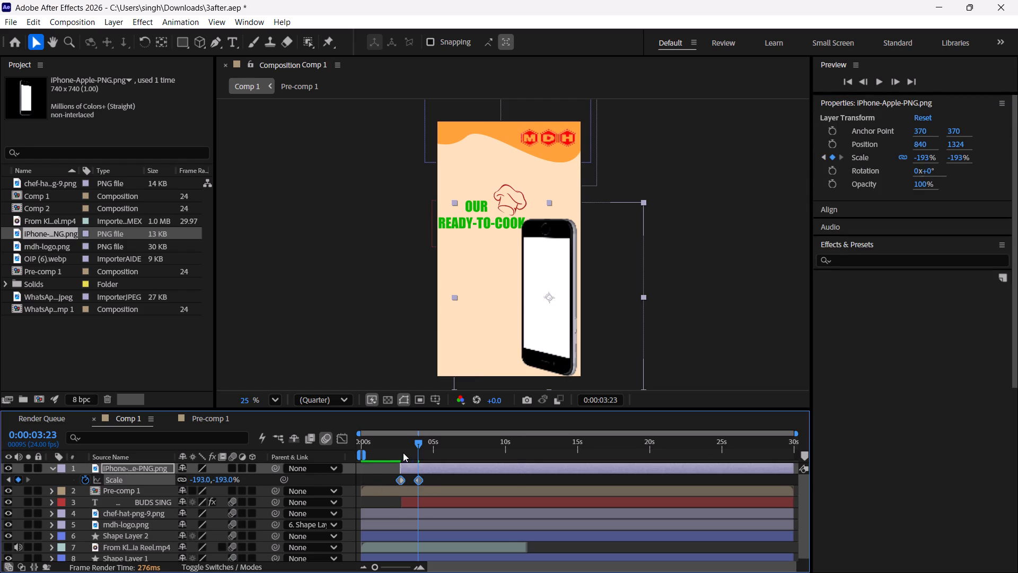
pyautogui.press('F9')
# Preview and scrub Comp 1 from about 0:00:02:05 to check the iPhone's scale-up animation.
pyautogui.moveTo(419, 440); pyautogui.dragTo(394, 461)
pyautogui.press('space')
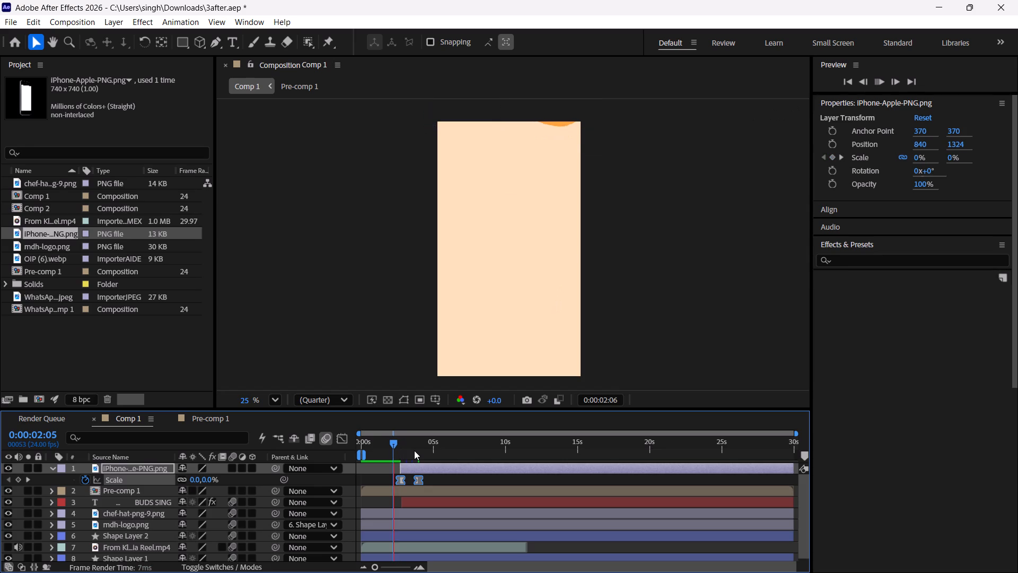
pyautogui.press('space')
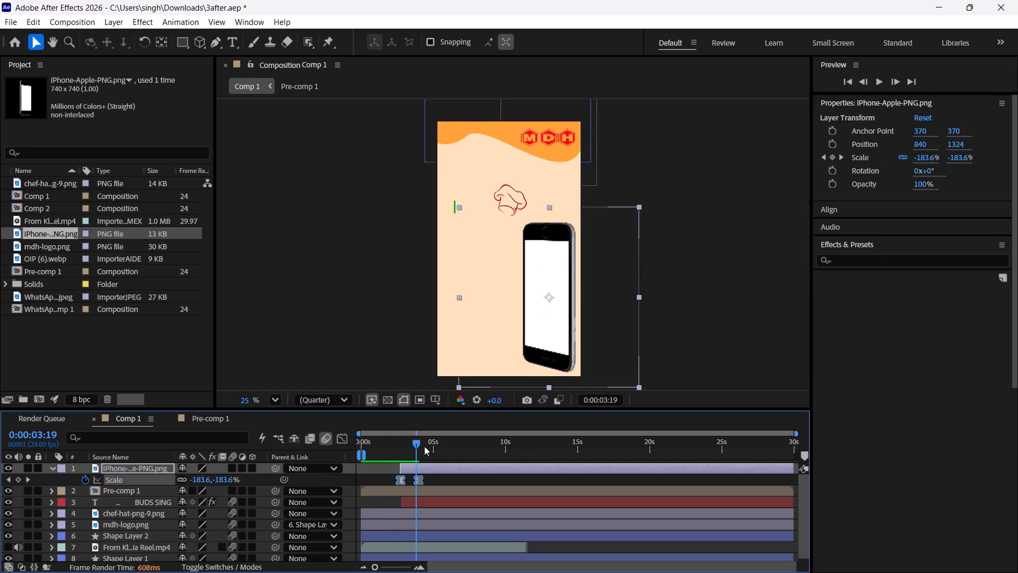
pyautogui.press('space')
pyautogui.press('space')
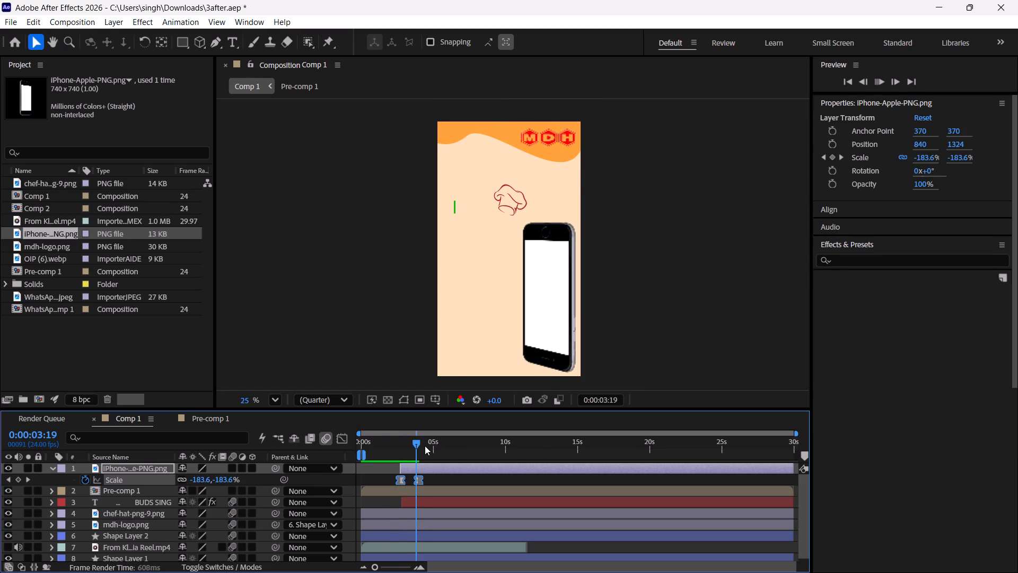
pyautogui.press('space')
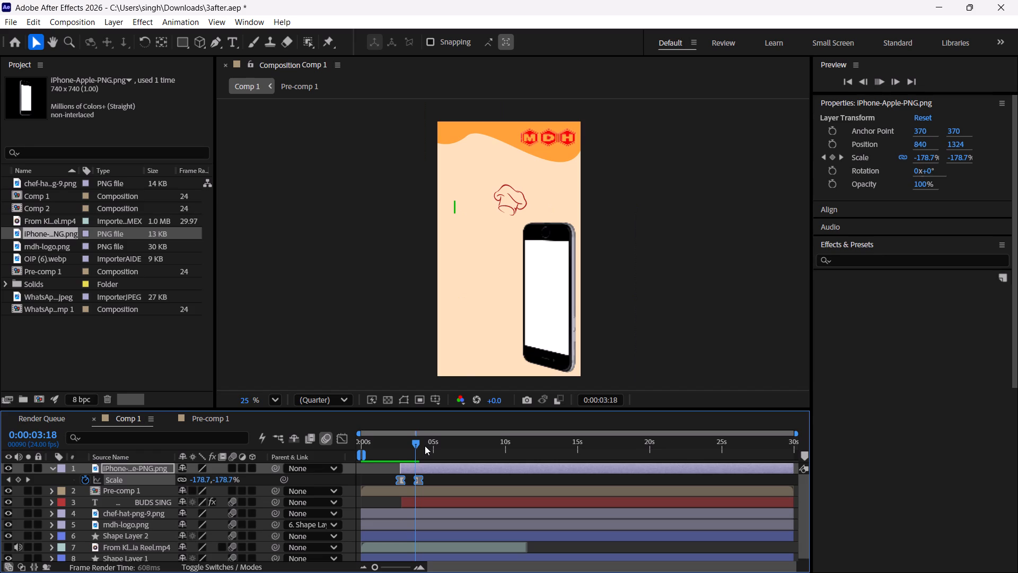
pyautogui.press('space')
pyautogui.press('space')
pyautogui.press('space')
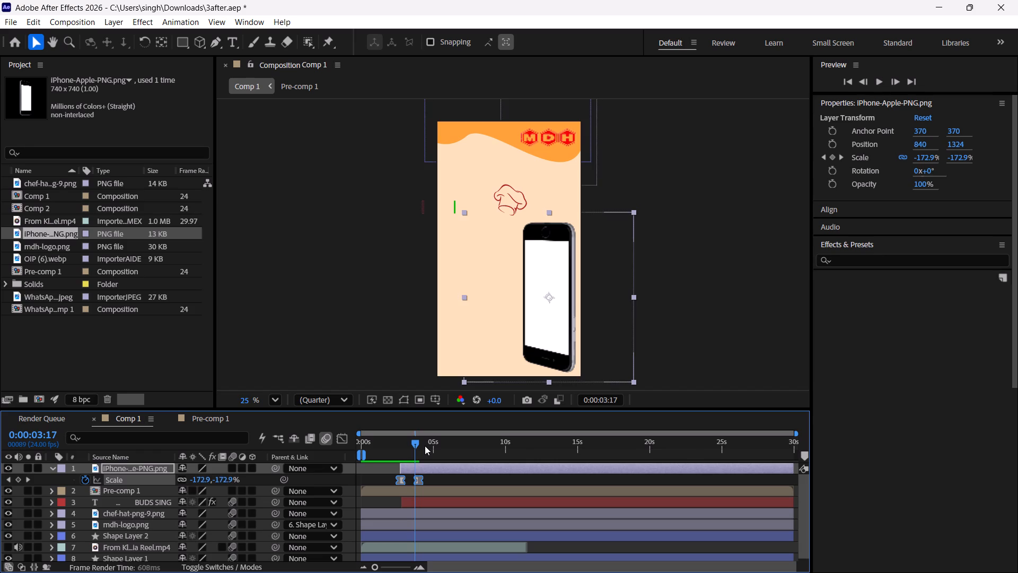
pyautogui.moveTo(417, 442); pyautogui.dragTo(403, 455)
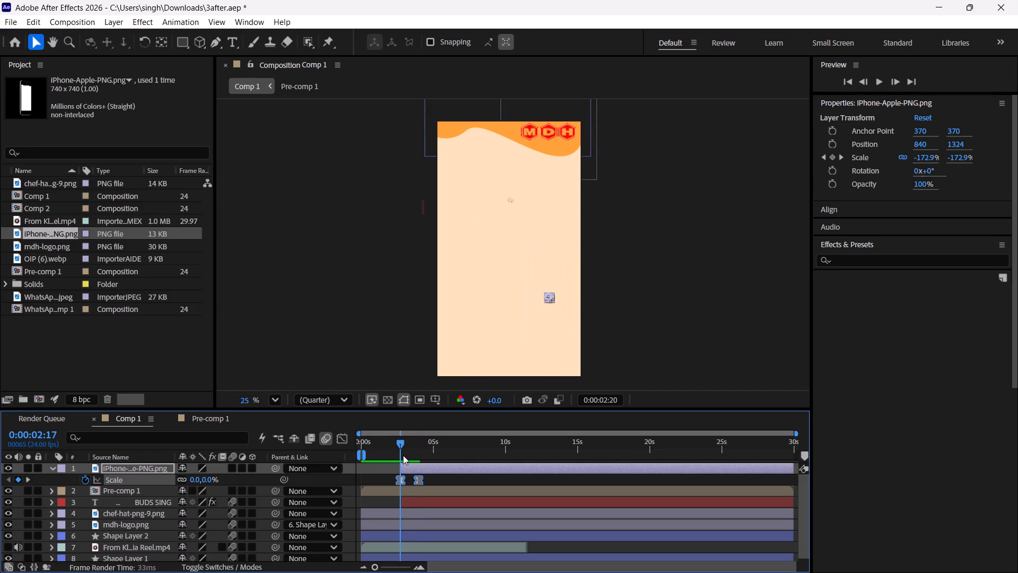
pyautogui.moveTo(403, 455); pyautogui.dragTo(388, 446)
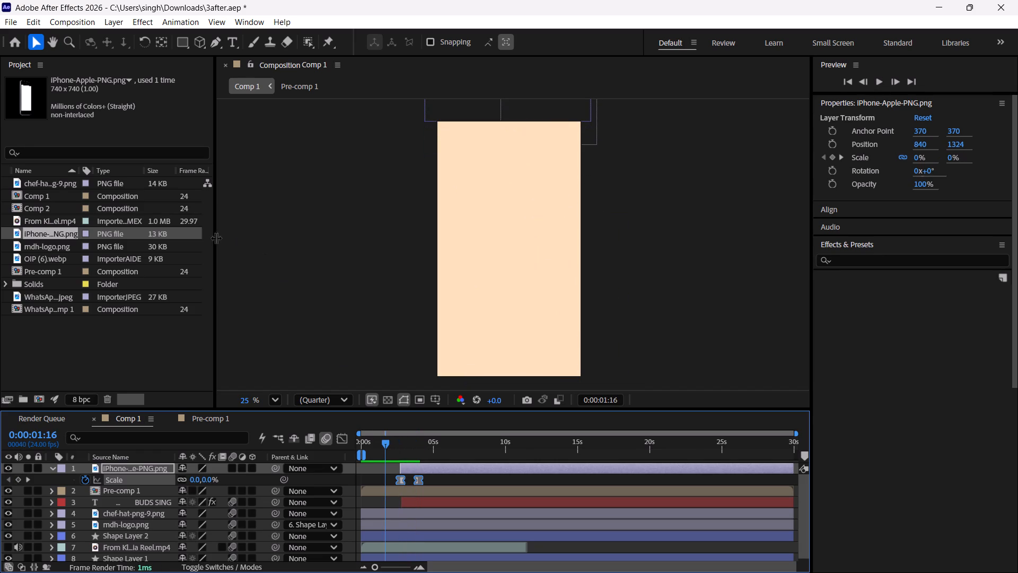
# Add Comp 2 as the top layer of Comp 1 and trim its start to match the iPhone layer's, at about 0:00:02:17.
pyautogui.moveTo(119, 210); pyautogui.dragTo(195, 461)
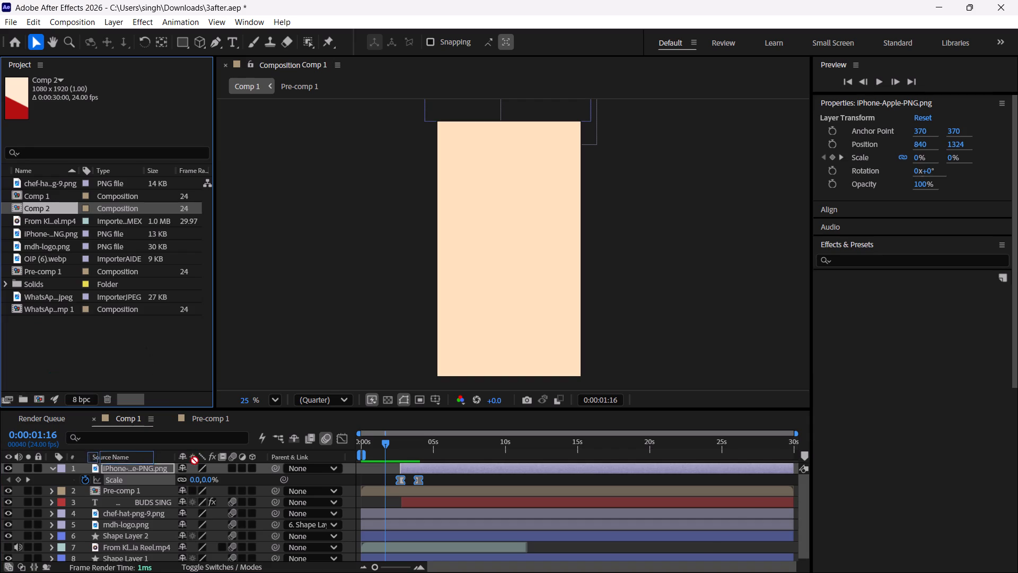
pyautogui.moveTo(195, 461); pyautogui.dragTo(197, 467)
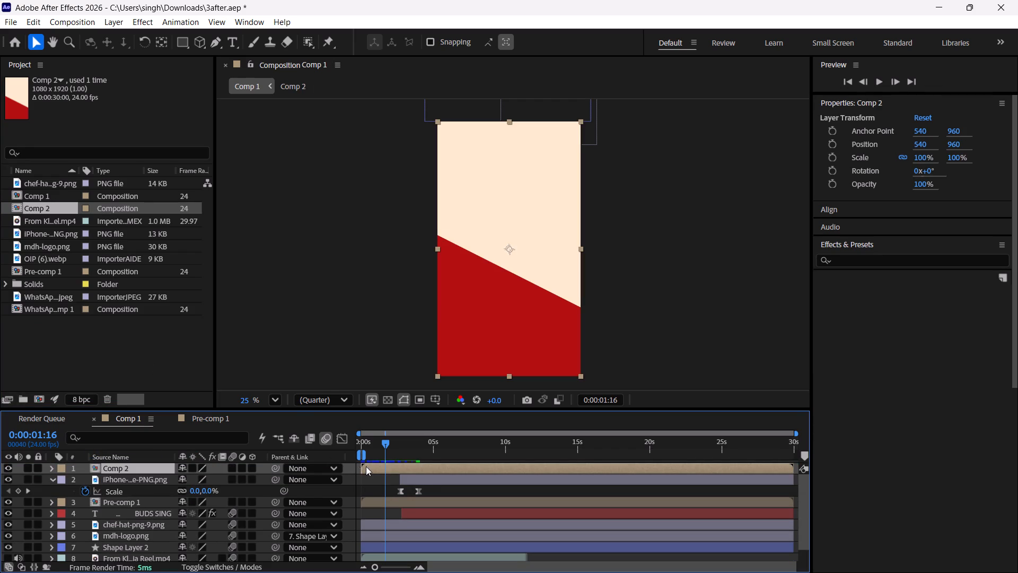
pyautogui.moveTo(359, 467); pyautogui.dragTo(398, 491)
pyautogui.click(417, 467)
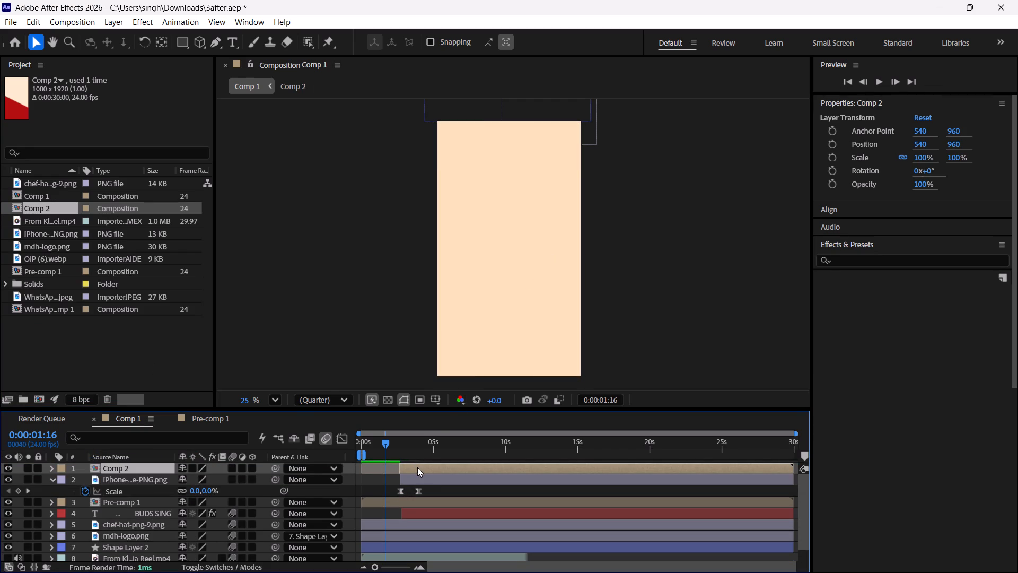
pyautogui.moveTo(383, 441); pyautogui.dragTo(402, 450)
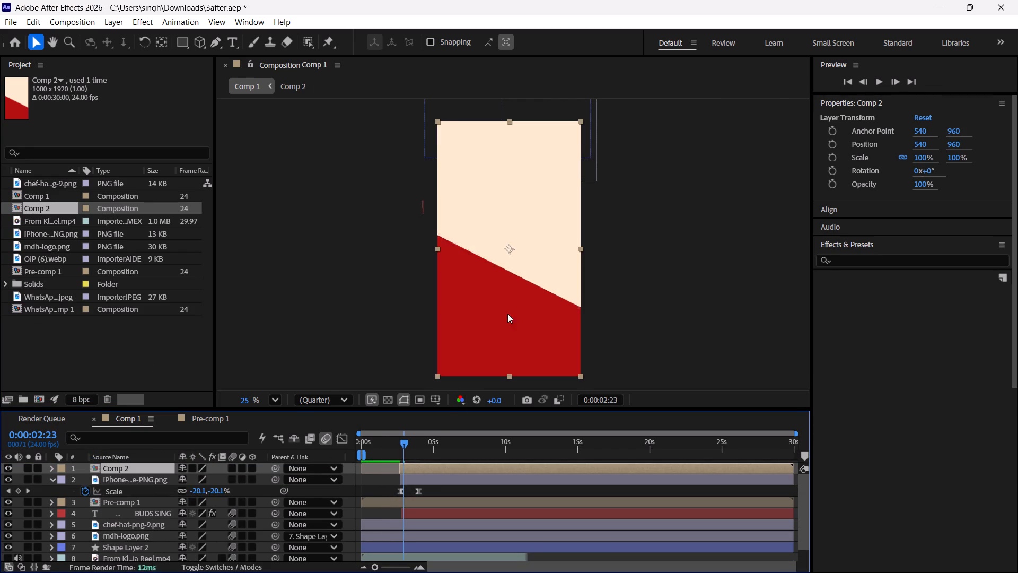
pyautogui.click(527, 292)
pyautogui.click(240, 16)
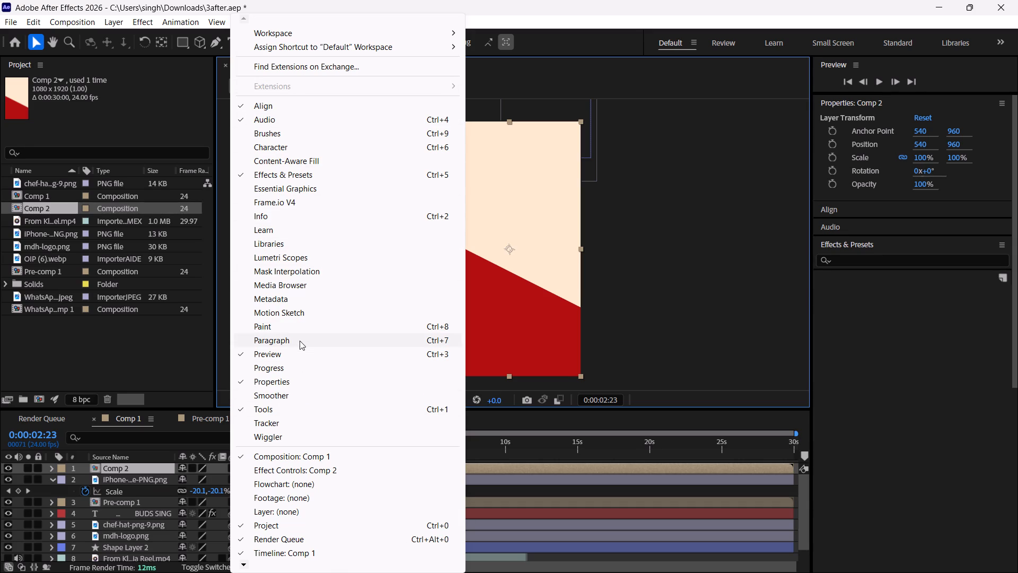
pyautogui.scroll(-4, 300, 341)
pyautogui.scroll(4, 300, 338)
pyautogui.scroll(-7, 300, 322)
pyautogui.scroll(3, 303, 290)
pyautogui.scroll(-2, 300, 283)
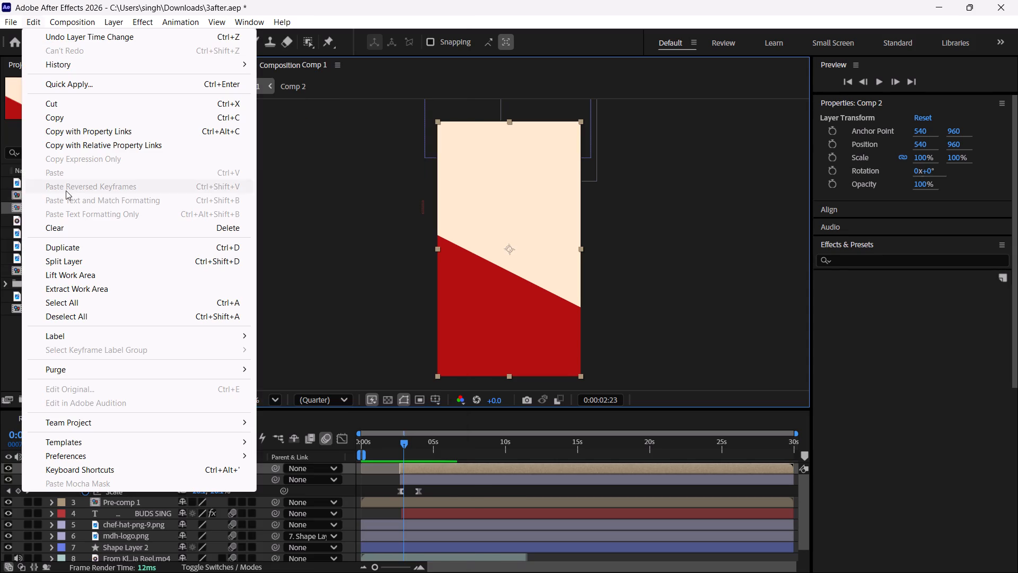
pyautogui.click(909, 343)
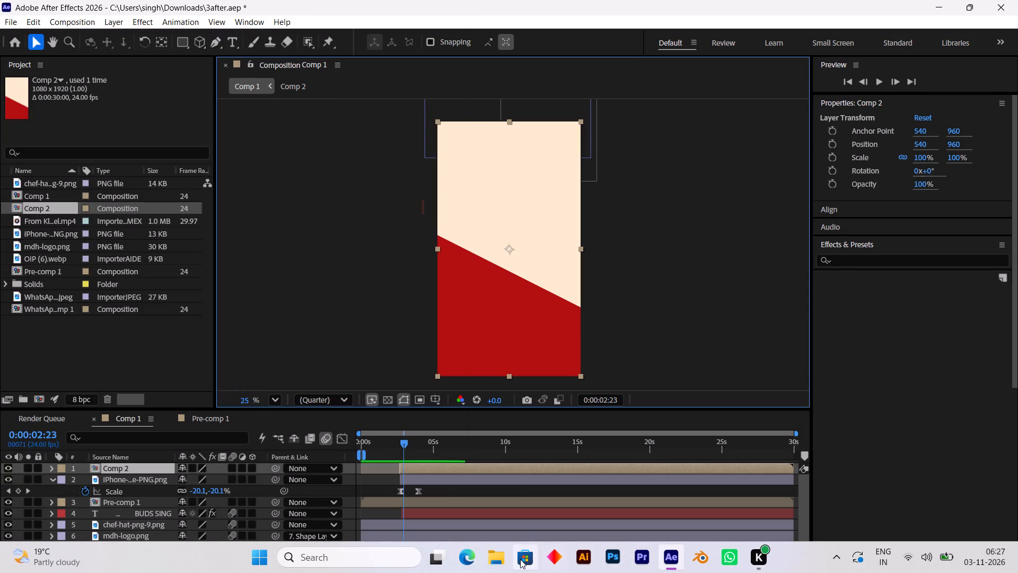
# Switch to File Explorer and open the class 03 recording from the PHXDownloads folder on drive C.
pyautogui.click(503, 559)
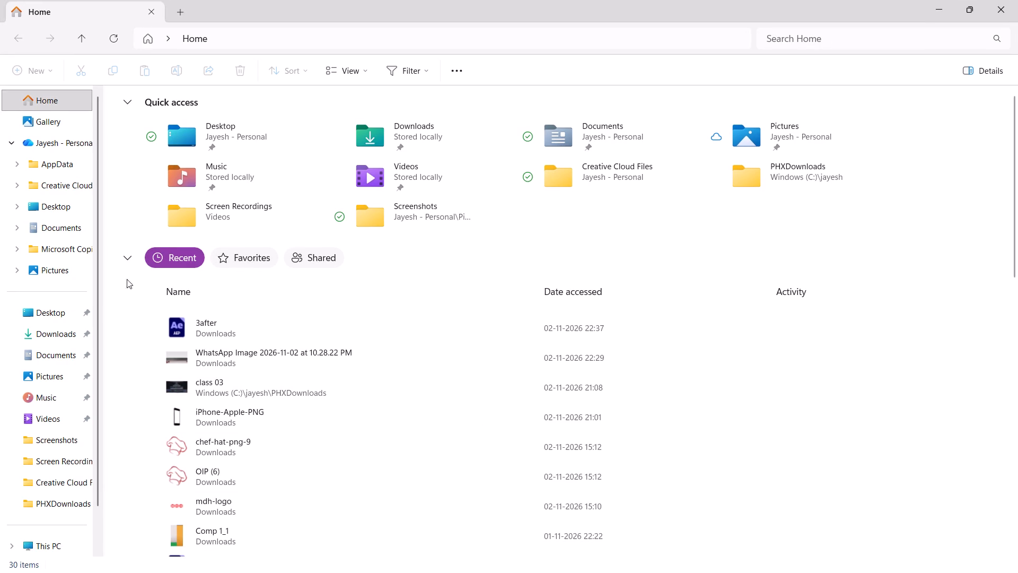
pyautogui.scroll(-4, 68, 455)
pyautogui.click(51, 509)
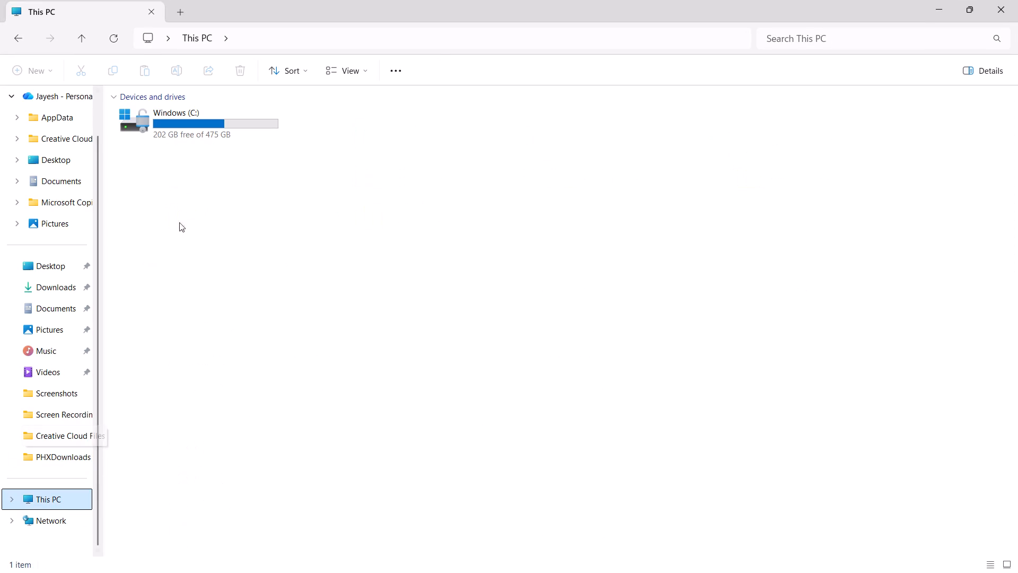
pyautogui.doubleClick(183, 138)
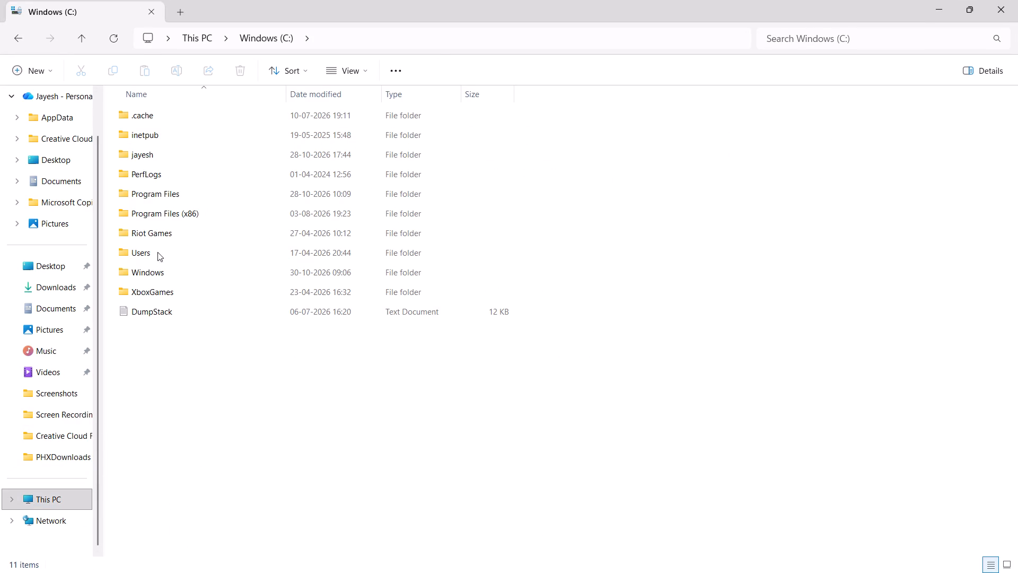
pyautogui.doubleClick(186, 159)
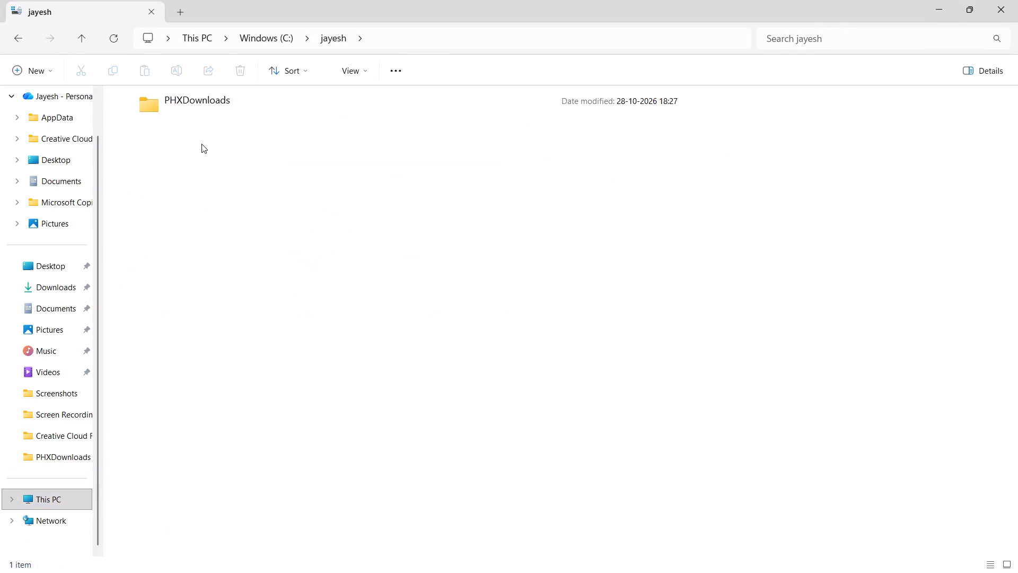
pyautogui.doubleClick(261, 96)
pyautogui.doubleClick(441, 131)
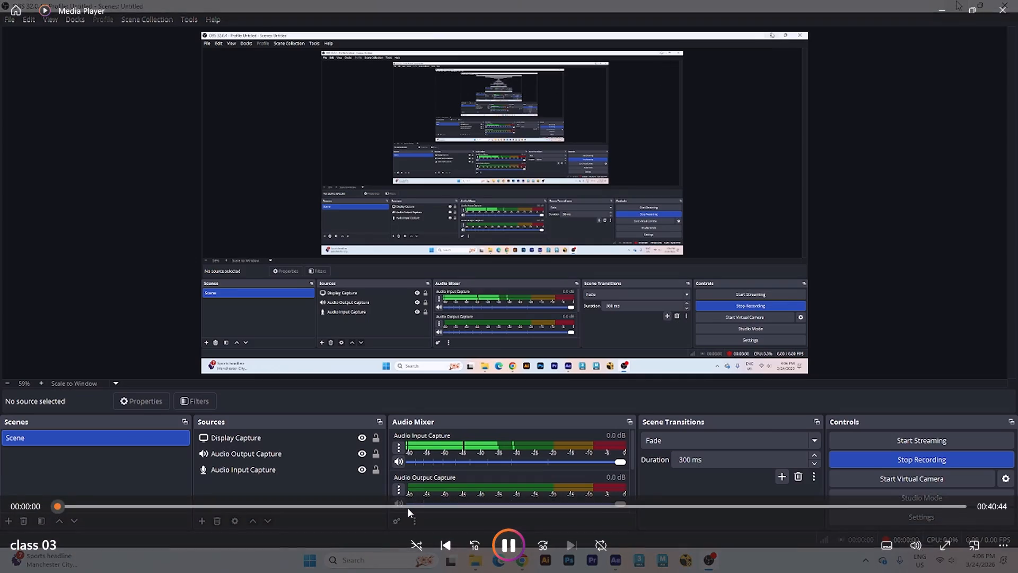
# Skim the class 03 recording to about 00:26:35, and check which Distort effect is used to fit Comp 2 onto the phone.
pyautogui.moveTo(415, 500); pyautogui.dragTo(462, 501)
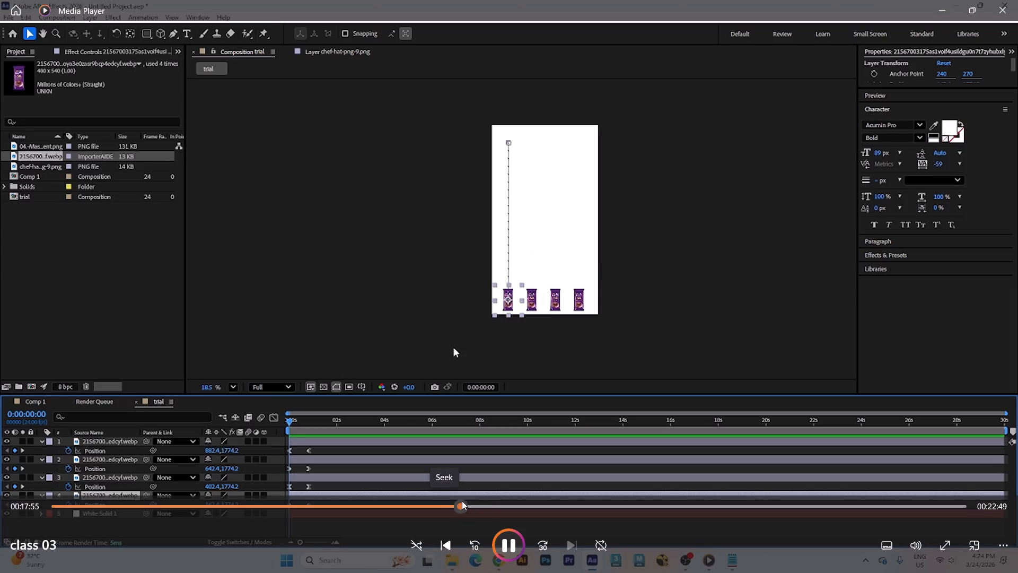
pyautogui.moveTo(462, 501); pyautogui.dragTo(558, 496)
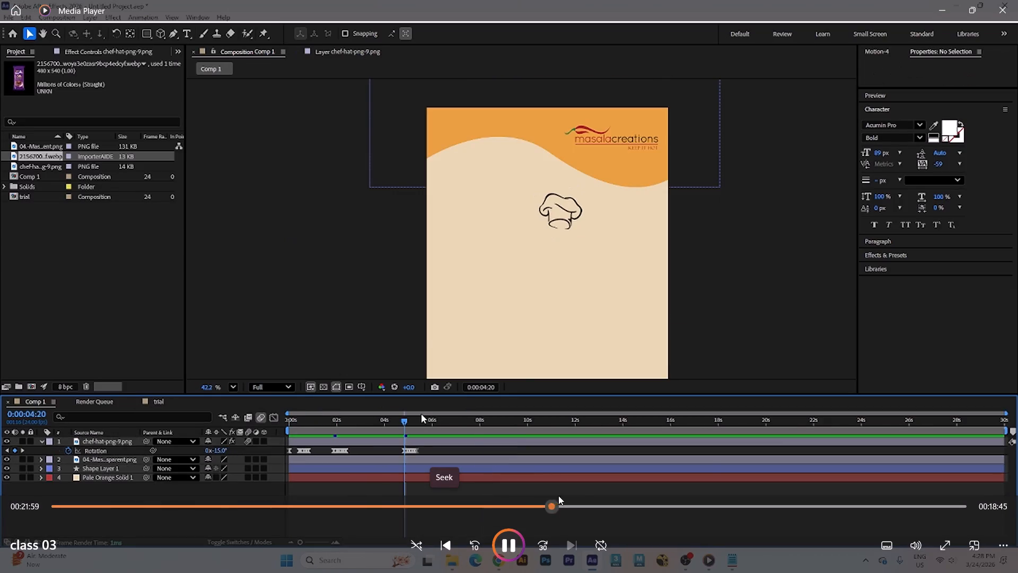
pyautogui.moveTo(558, 496); pyautogui.dragTo(601, 487)
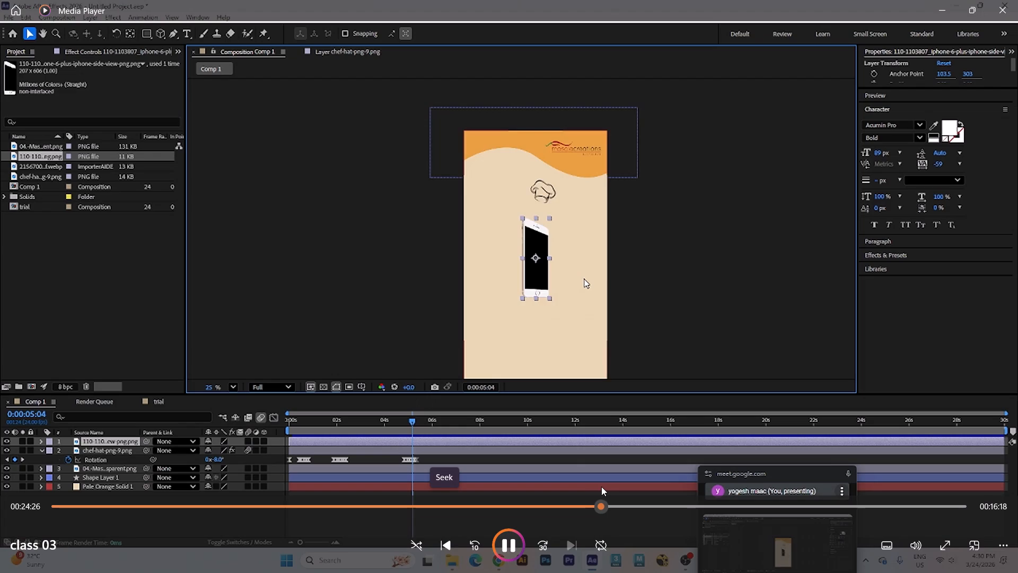
pyautogui.moveTo(601, 487); pyautogui.dragTo(643, 486)
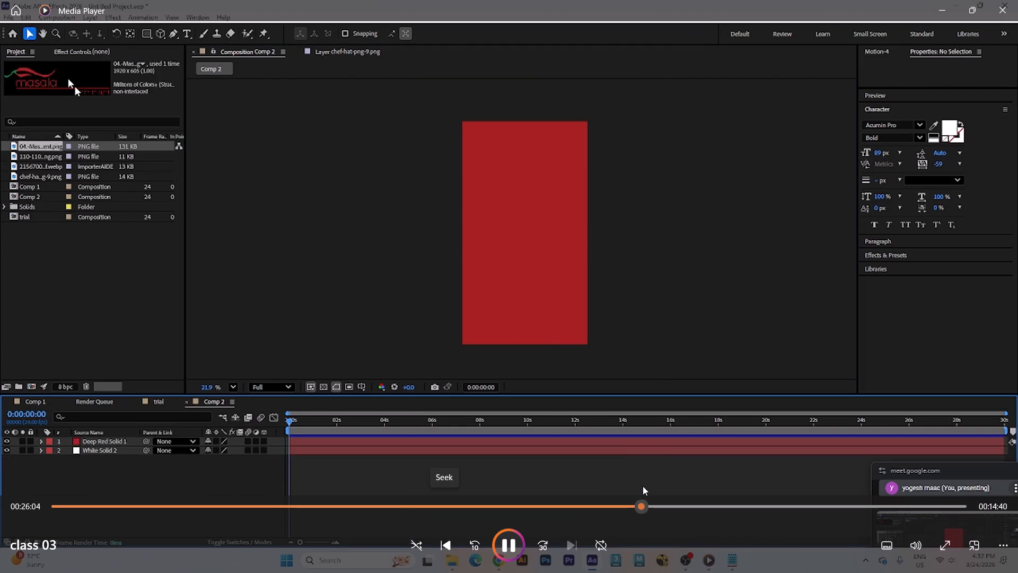
pyautogui.moveTo(643, 486); pyautogui.dragTo(645, 485)
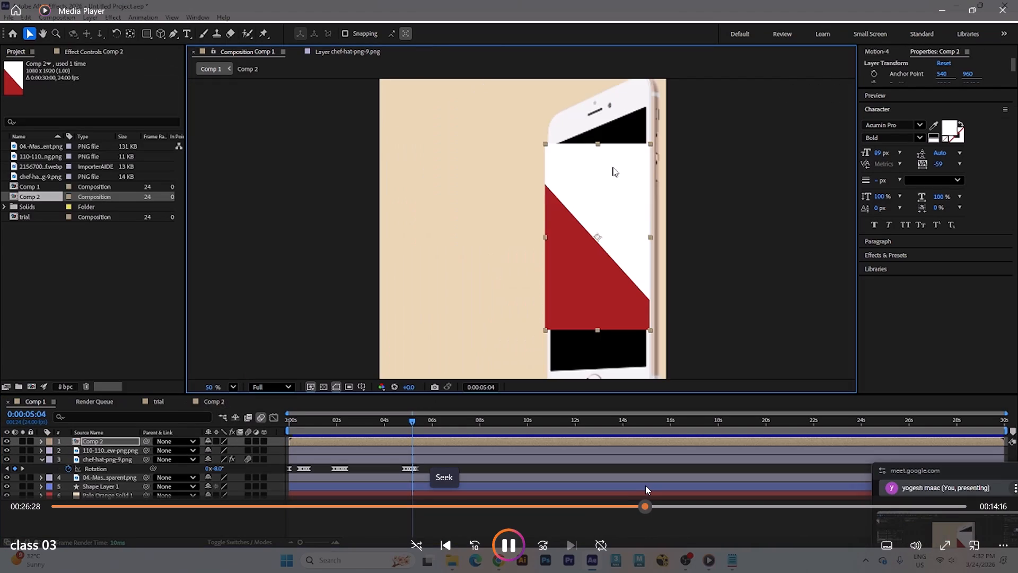
pyautogui.moveTo(645, 485); pyautogui.dragTo(634, 485)
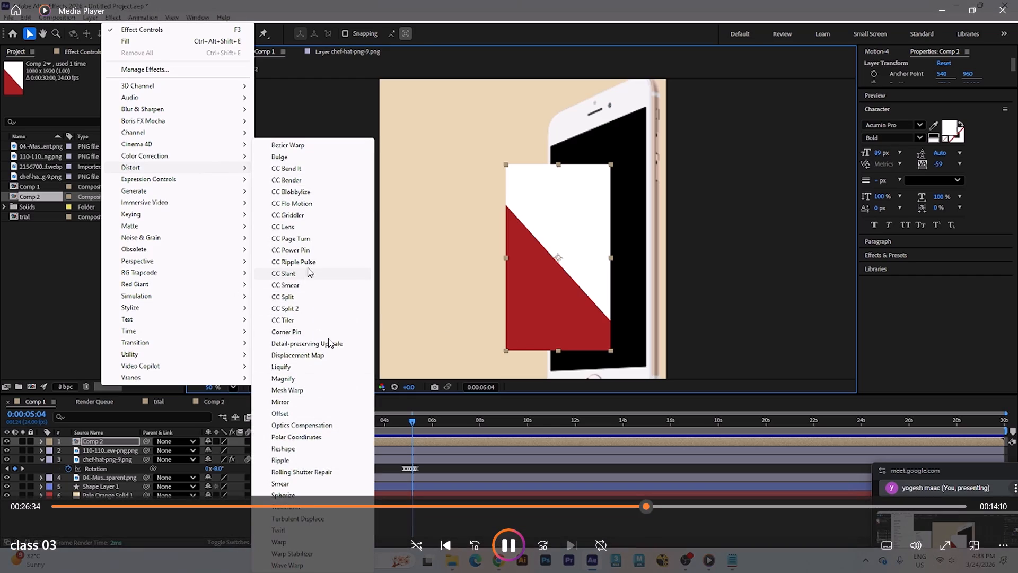
pyautogui.click(328, 338)
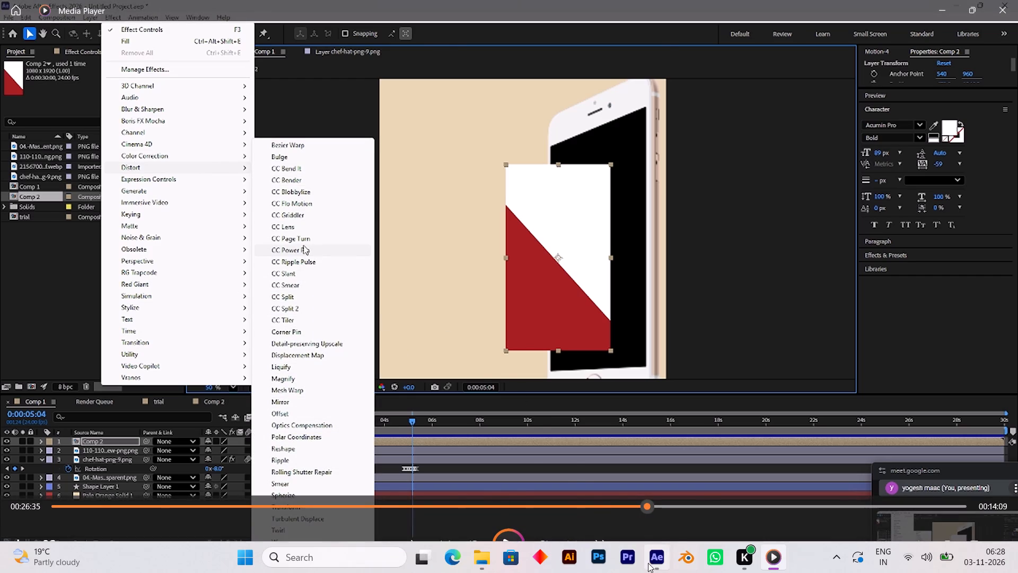
# Switch back to After Effects and apply the Corner Pin distort effect to the Comp 2 layer.
pyautogui.click(648, 563)
pyautogui.click(135, 22)
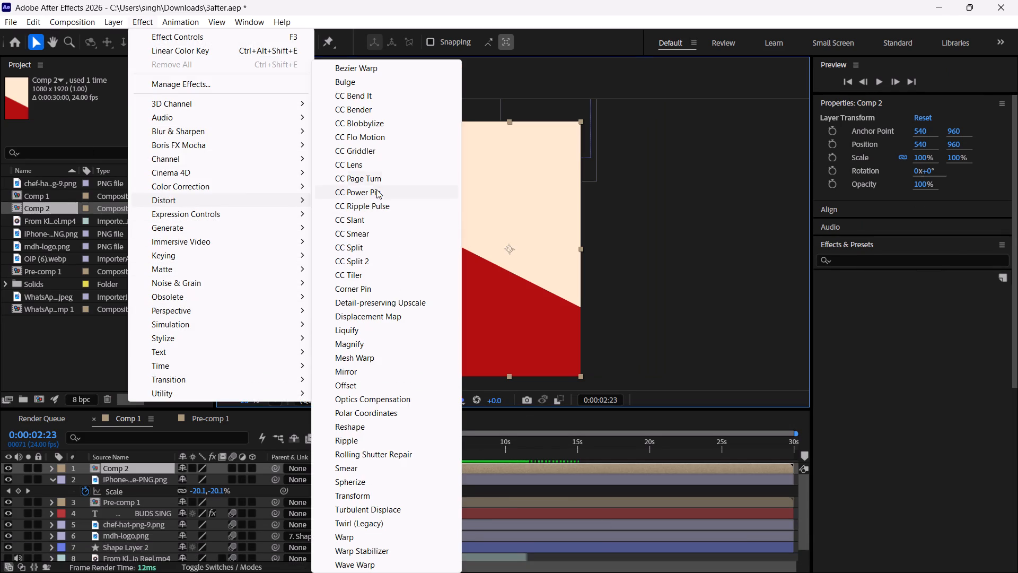
pyautogui.click(358, 292)
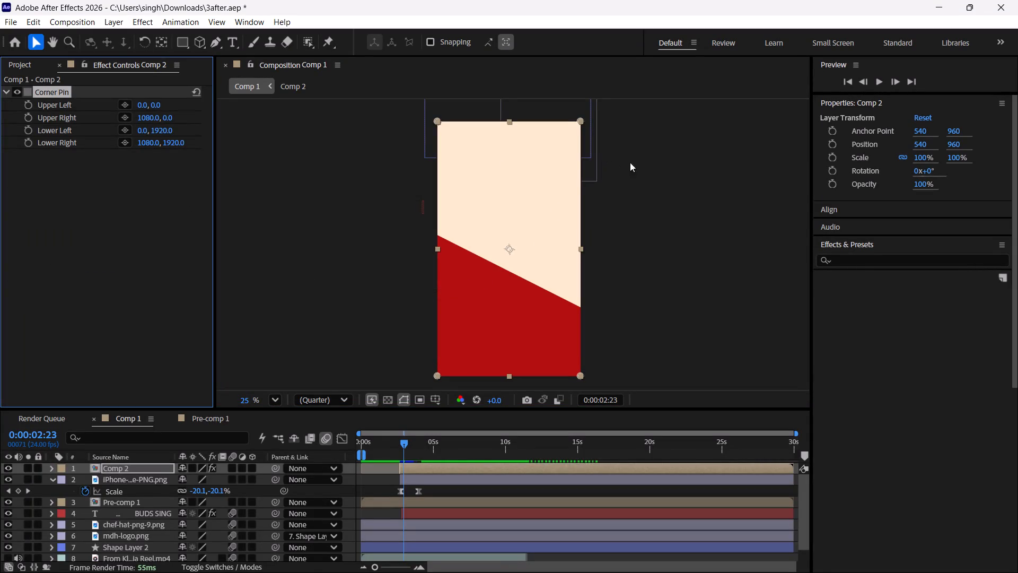
# Scale Comp 2 down to 29% and, at 0:00:05:06, place it over the iPhone's white screen at about position 804, 1328.
pyautogui.moveTo(923, 156); pyautogui.dragTo(899, 165)
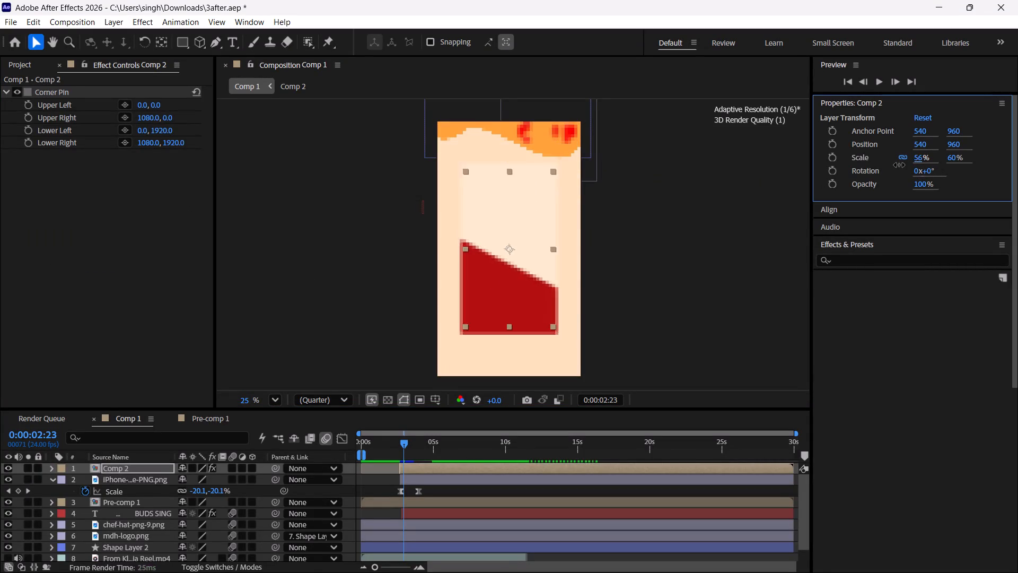
pyautogui.moveTo(899, 165); pyautogui.dragTo(887, 169)
pyautogui.moveTo(404, 442); pyautogui.dragTo(437, 451)
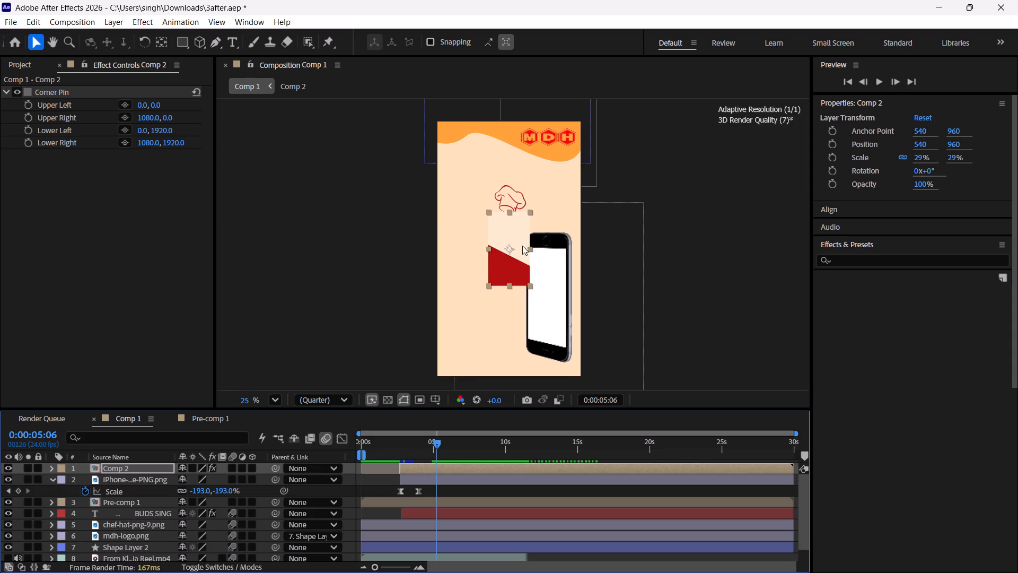
pyautogui.moveTo(513, 254); pyautogui.dragTo(548, 302)
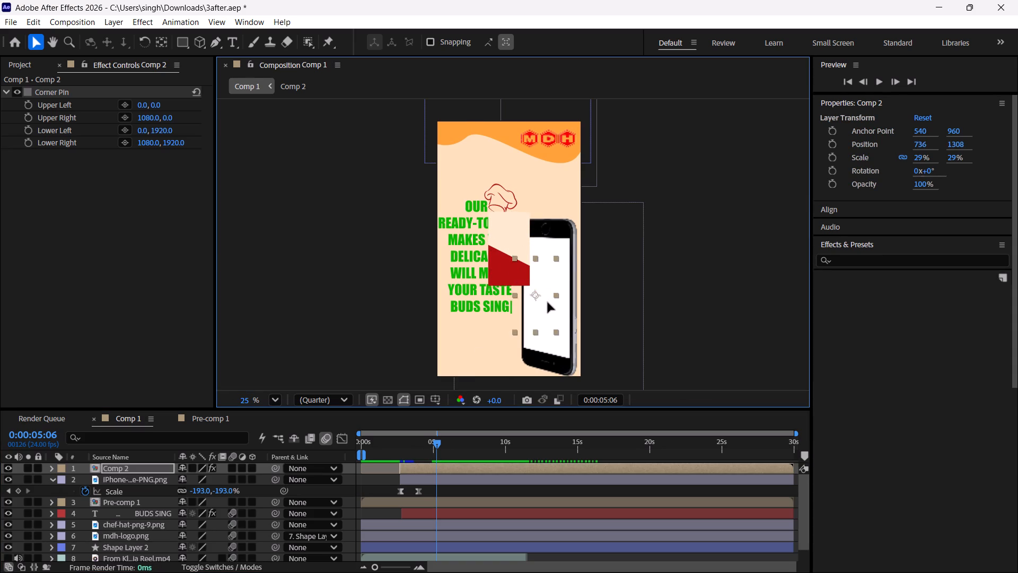
pyautogui.moveTo(548, 302); pyautogui.dragTo(548, 302)
# Stretch Comp 2 by its upper corners toward the top corners of the iPhone's white screen, to a scale of about 35.5% by 46.8%.
pyautogui.scroll(4, 550, 289)
pyautogui.scroll(10, 533, 232)
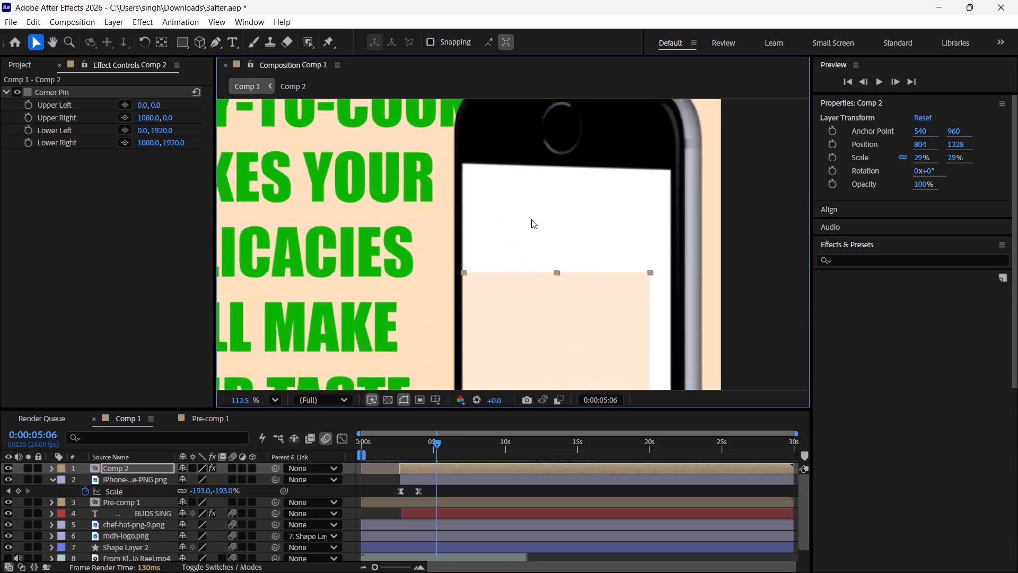
pyautogui.scroll(3, 500, 187)
pyautogui.scroll(6, 446, 140)
pyautogui.scroll(-4, 445, 144)
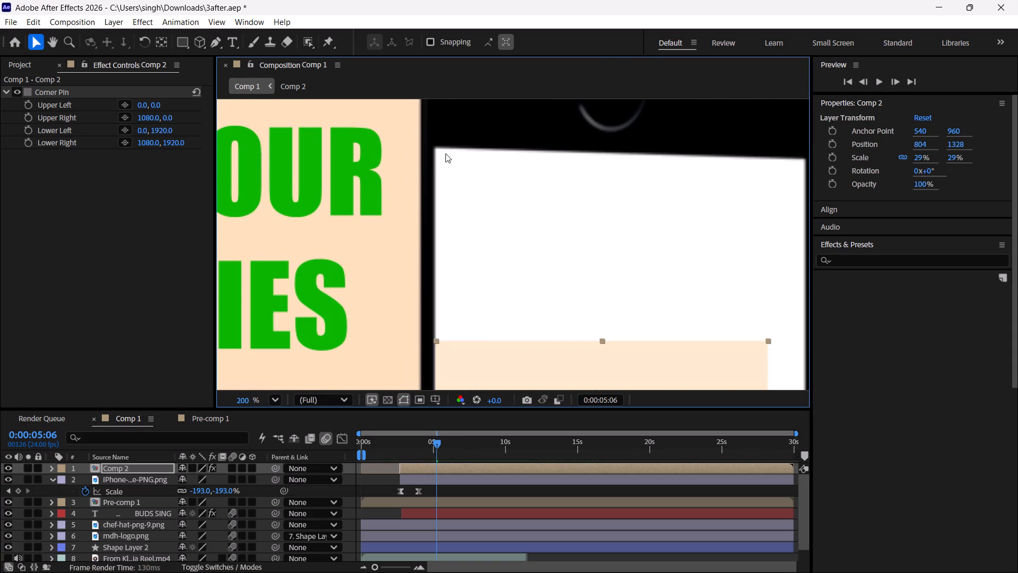
pyautogui.moveTo(436, 340); pyautogui.dragTo(451, 199)
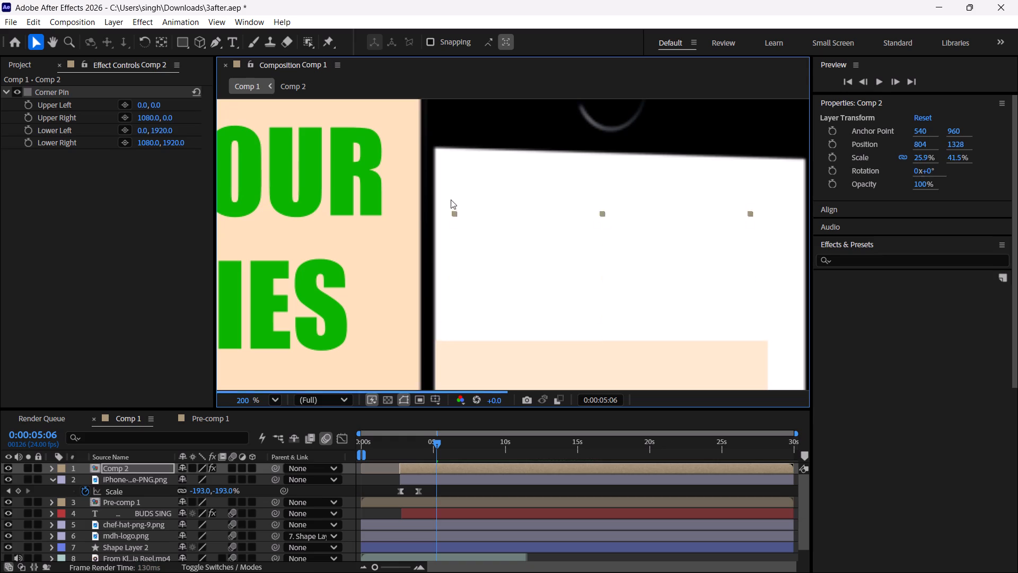
pyautogui.moveTo(451, 199); pyautogui.dragTo(436, 149)
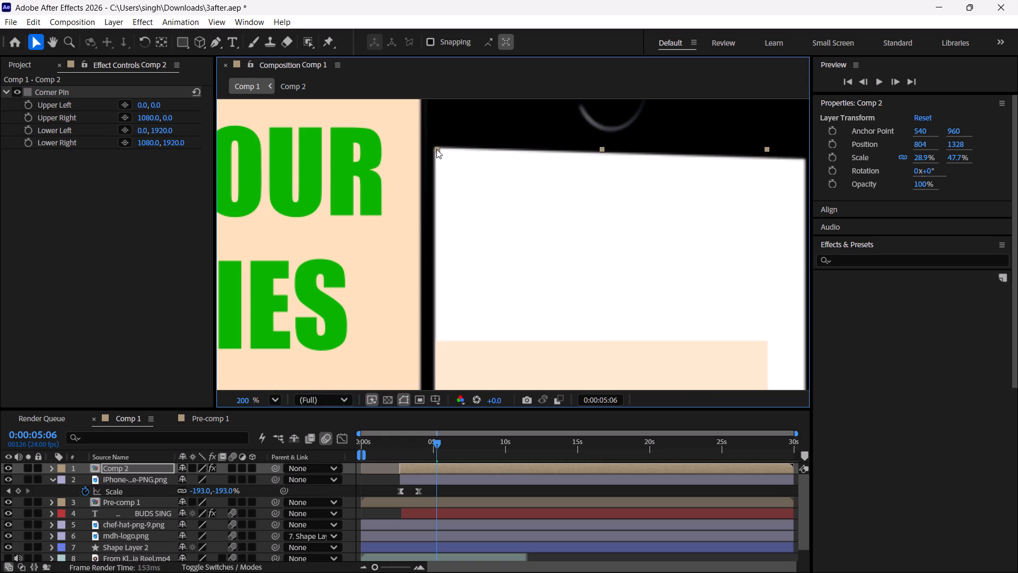
pyautogui.moveTo(436, 149); pyautogui.dragTo(438, 148)
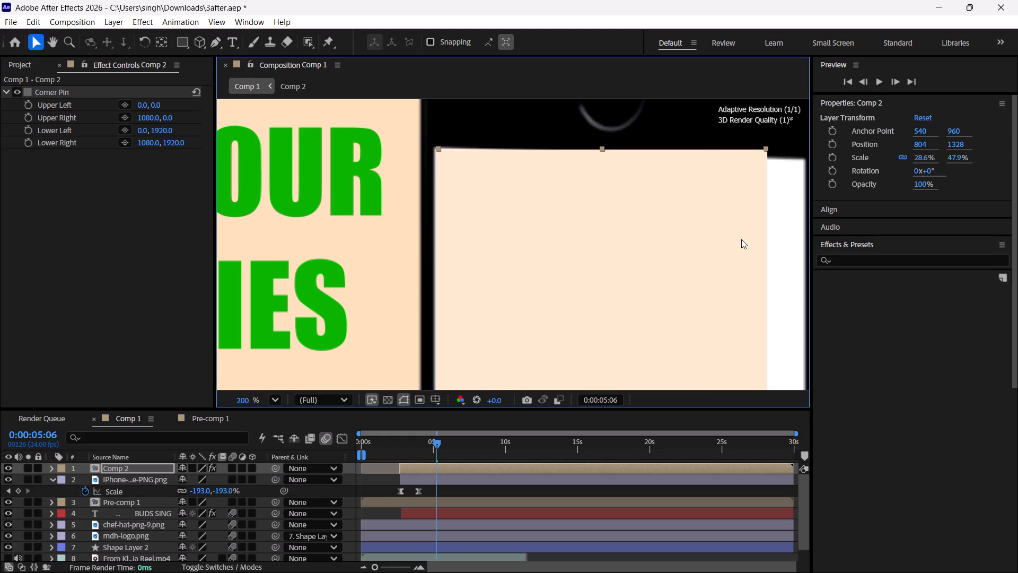
pyautogui.moveTo(729, 253); pyautogui.dragTo(729, 258, button='middle')
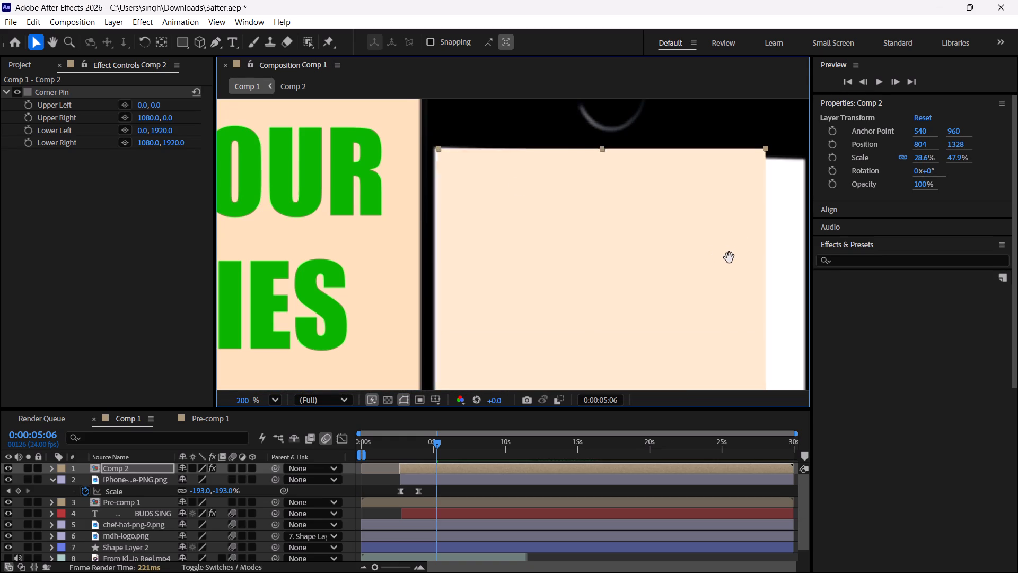
pyautogui.moveTo(729, 258); pyautogui.dragTo(546, 259, button='middle')
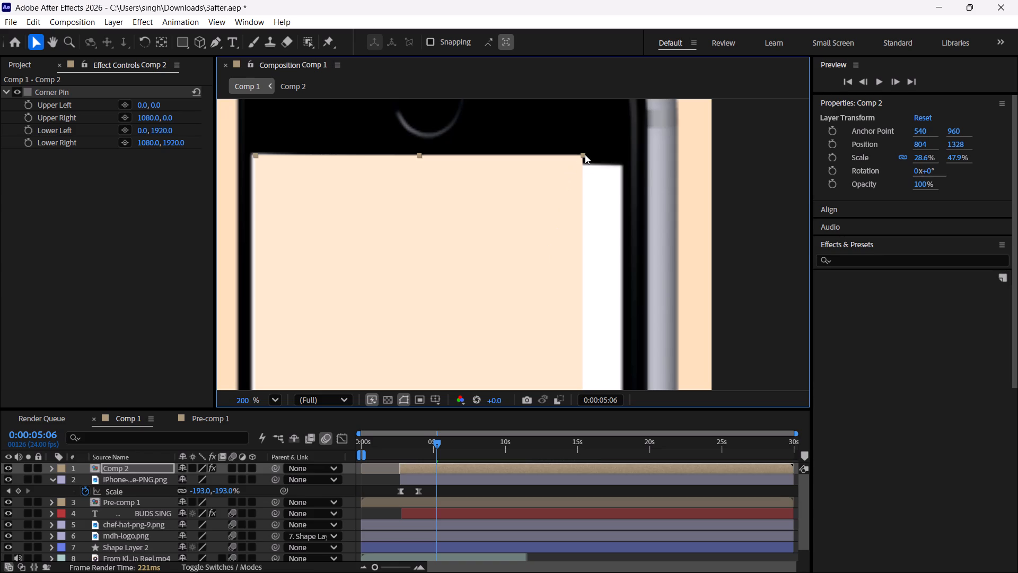
pyautogui.moveTo(585, 154); pyautogui.dragTo(620, 166)
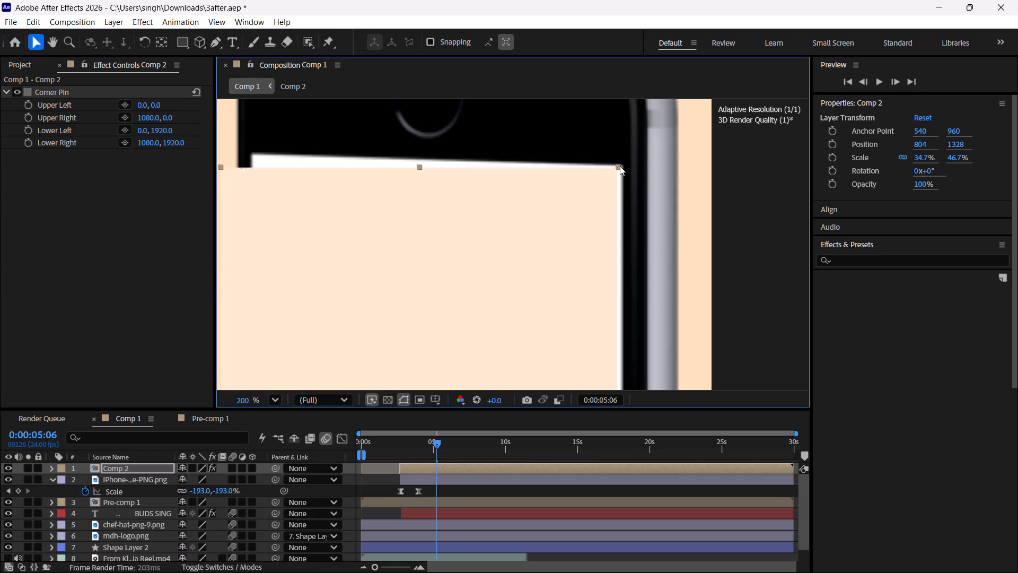
pyautogui.moveTo(620, 166); pyautogui.dragTo(624, 165)
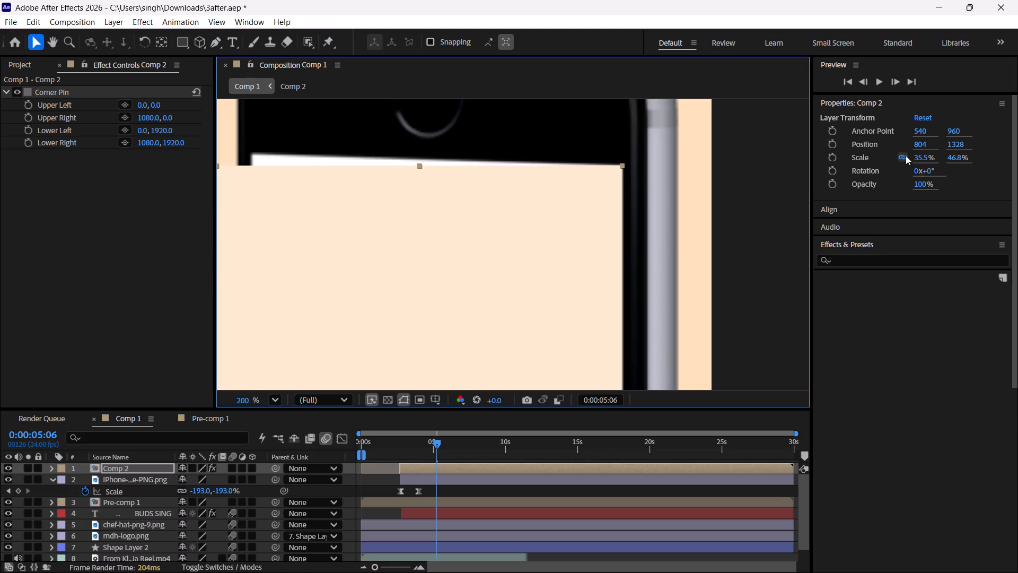
# Unlink the Scale dimensions of the Comp 2 layer.
pyautogui.click(906, 155)
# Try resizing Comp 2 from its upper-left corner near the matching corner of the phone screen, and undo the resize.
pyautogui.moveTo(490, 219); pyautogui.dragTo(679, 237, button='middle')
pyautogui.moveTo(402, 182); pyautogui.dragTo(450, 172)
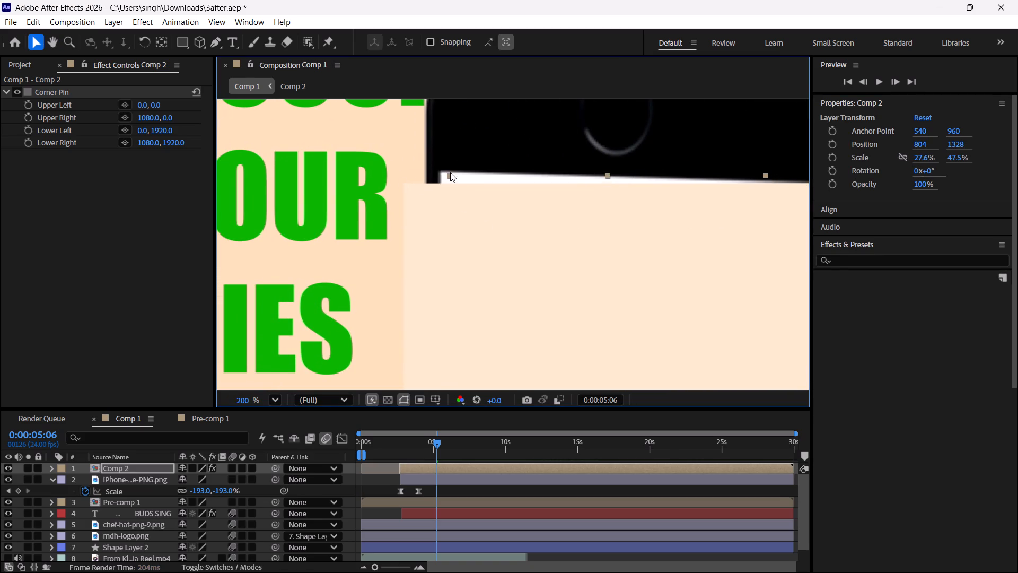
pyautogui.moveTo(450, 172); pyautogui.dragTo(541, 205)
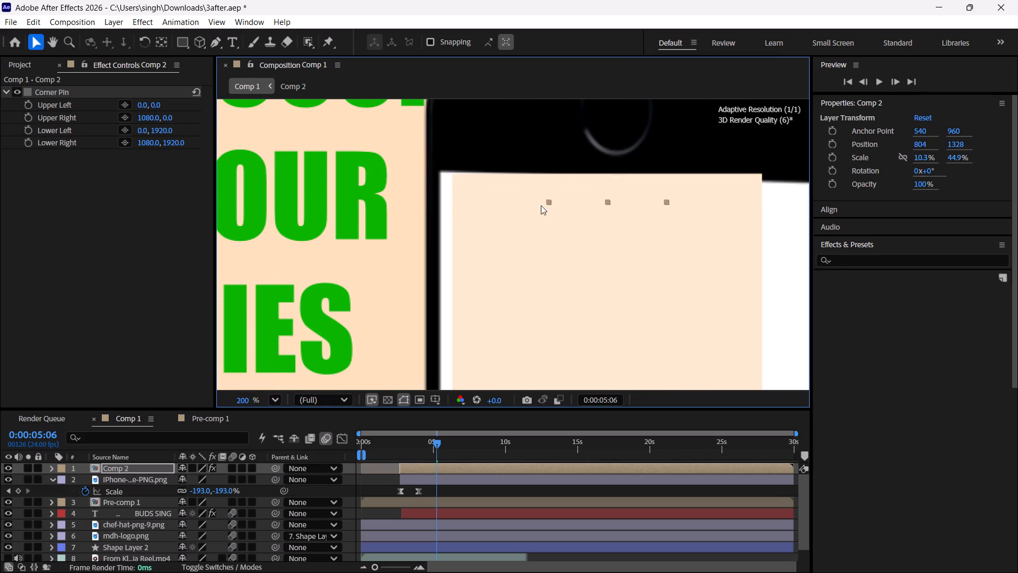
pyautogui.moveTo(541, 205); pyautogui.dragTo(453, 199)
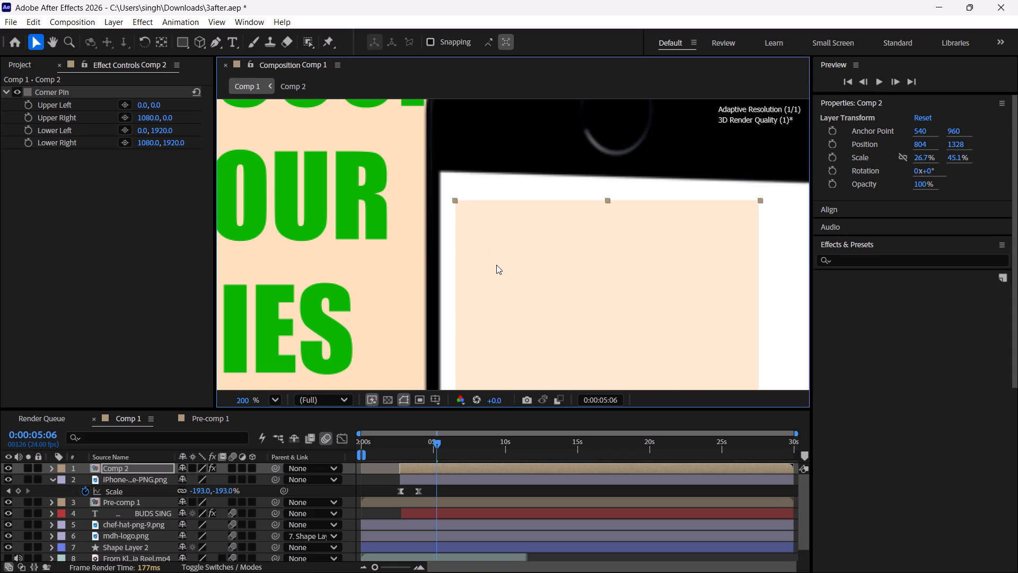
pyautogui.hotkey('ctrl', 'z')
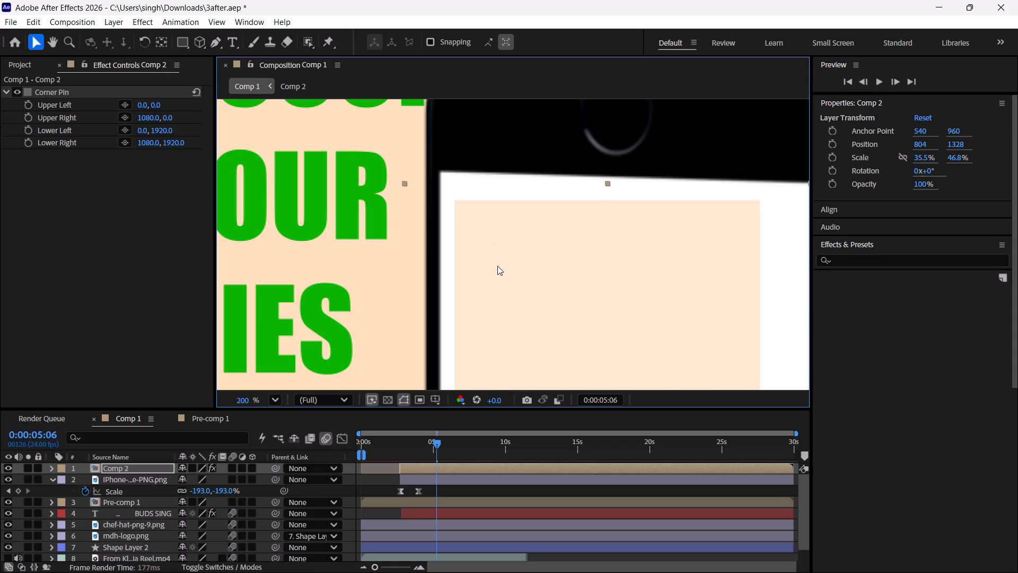
# Undo the Scale unlinking, the corner stretches and the move of Comp 2 onto the iPhone's white screen.
pyautogui.hotkey('ctrl', 'z')
pyautogui.scroll(-3, 547, 269)
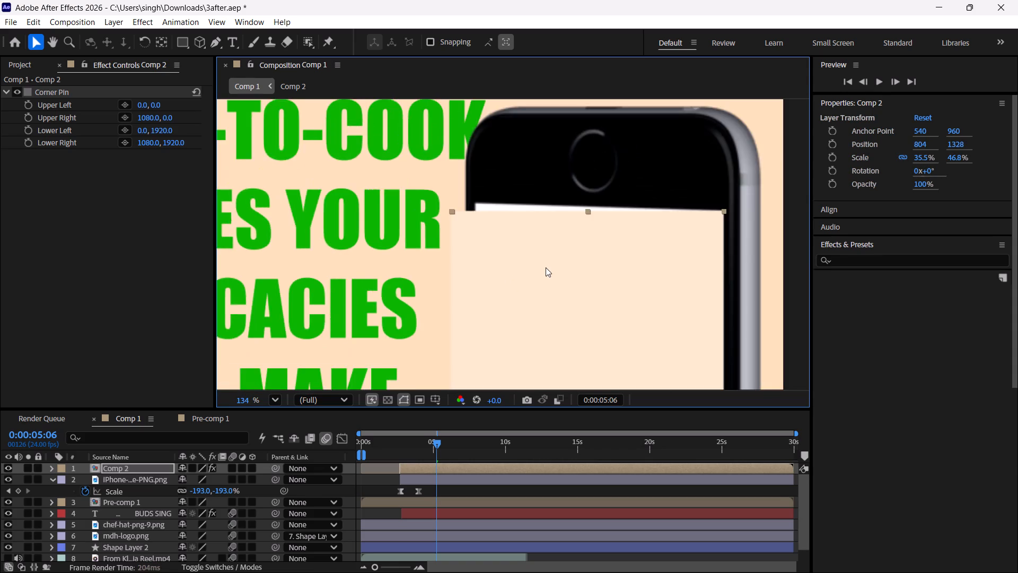
pyautogui.scroll(-6, 546, 267)
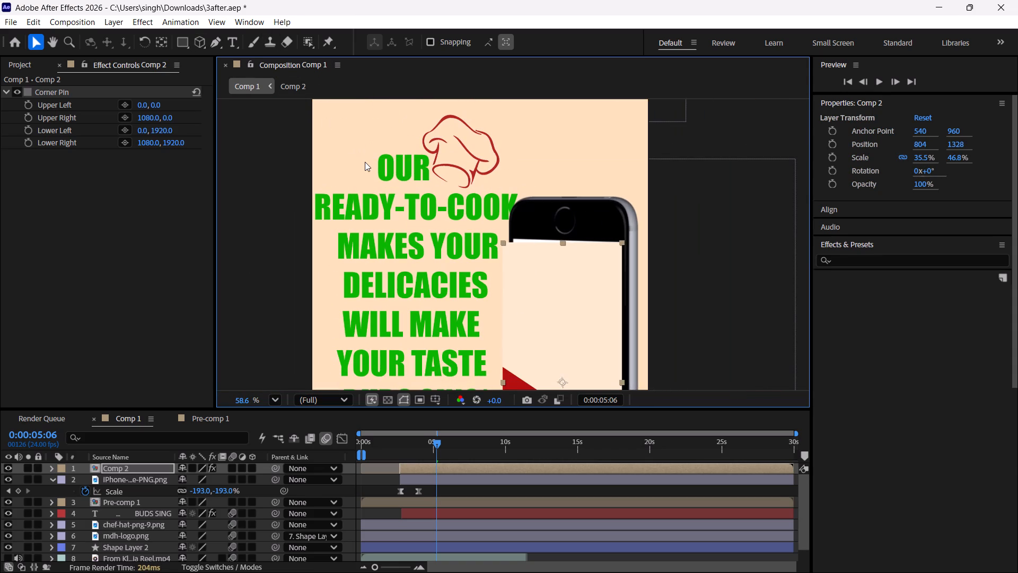
pyautogui.hotkey('ctrl', 'z')
pyautogui.hotkey('ctrl', 'z')
pyautogui.hotkey('ctrl', 'z')
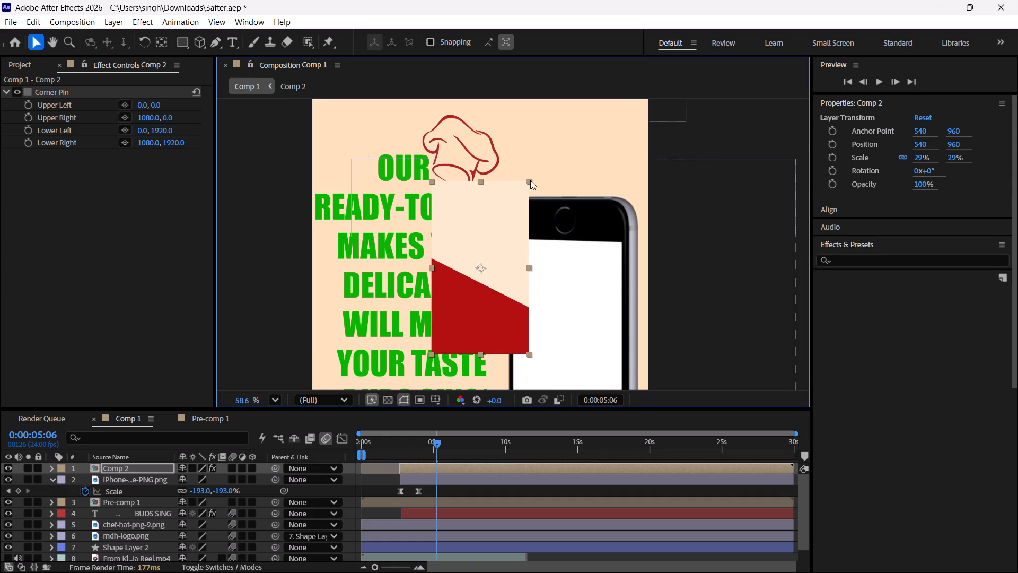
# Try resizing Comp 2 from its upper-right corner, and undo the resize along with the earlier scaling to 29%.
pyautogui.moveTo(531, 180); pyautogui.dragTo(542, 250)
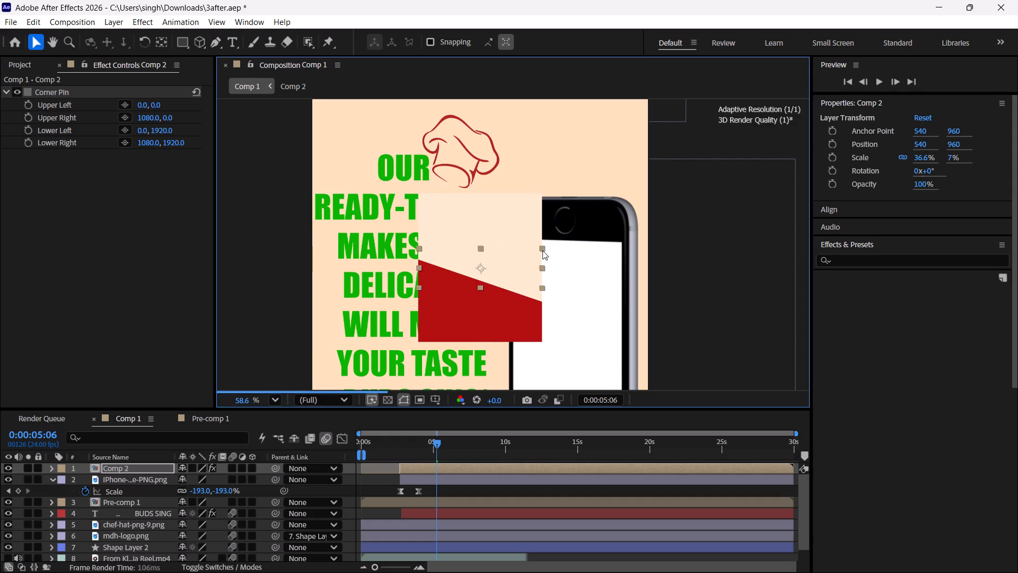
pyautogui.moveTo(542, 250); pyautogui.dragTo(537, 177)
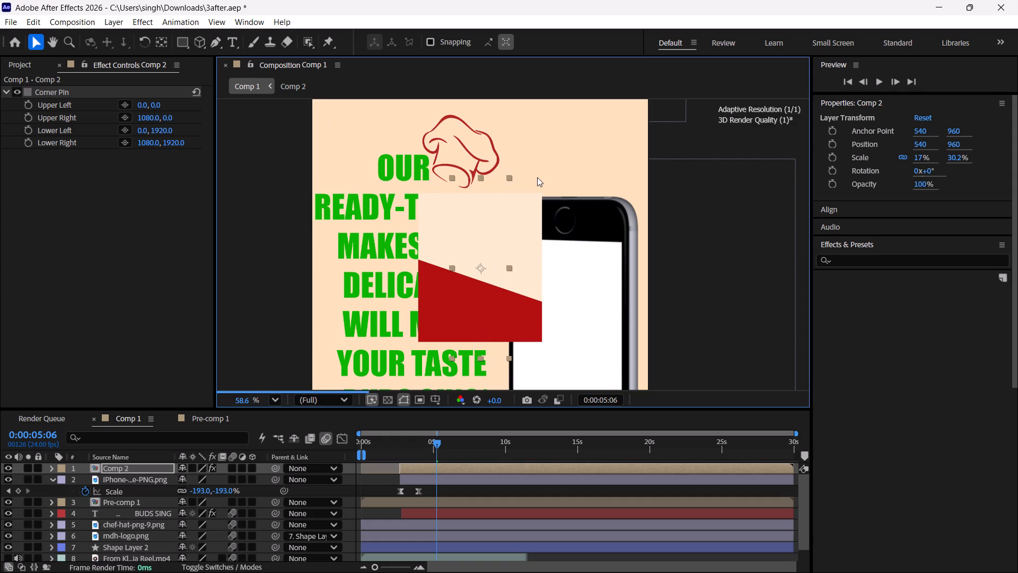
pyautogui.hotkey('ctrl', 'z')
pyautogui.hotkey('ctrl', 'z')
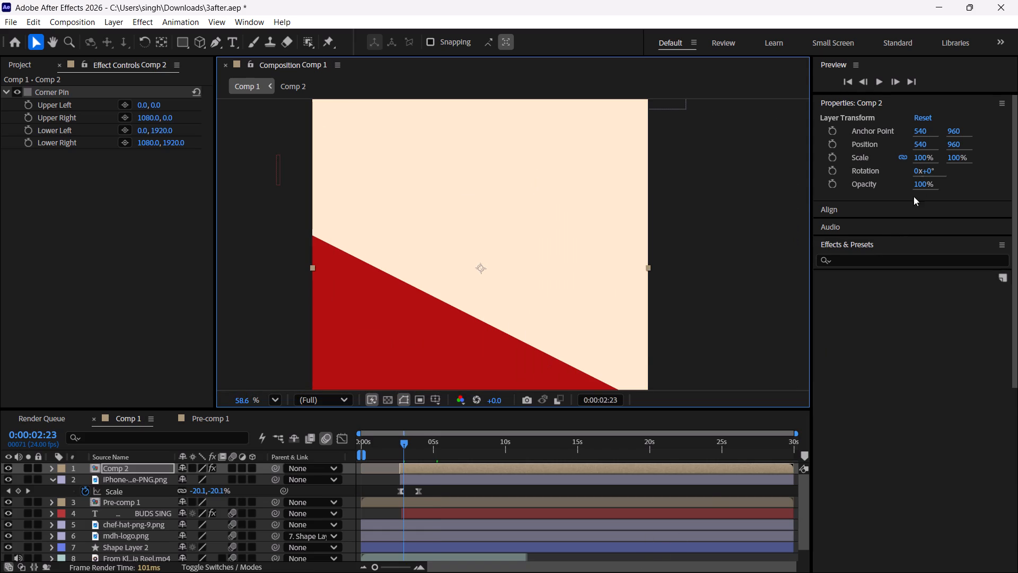
# Scale the Comp 2 layer down uniformly to 9%.
pyautogui.moveTo(922, 158); pyautogui.dragTo(870, 168)
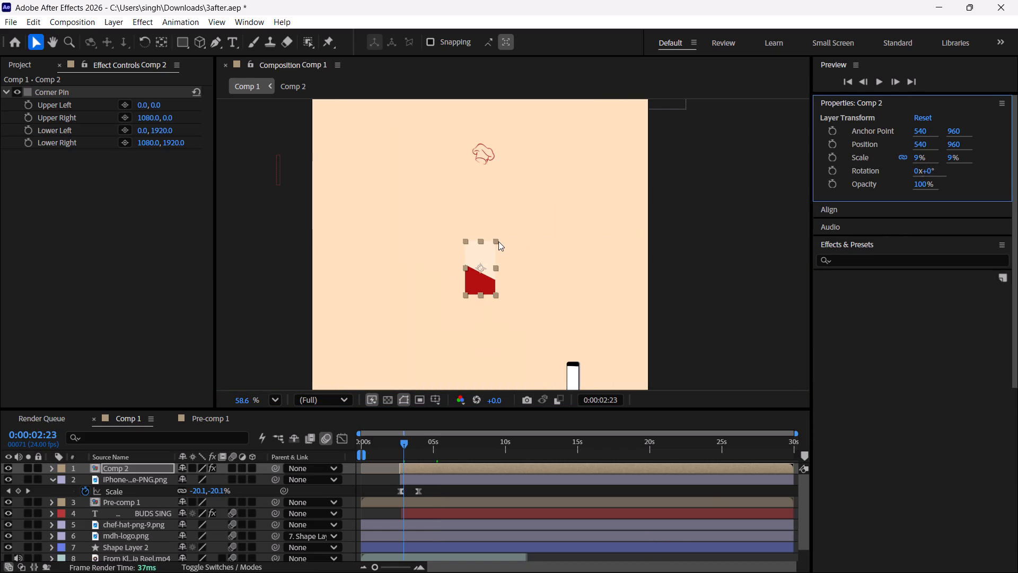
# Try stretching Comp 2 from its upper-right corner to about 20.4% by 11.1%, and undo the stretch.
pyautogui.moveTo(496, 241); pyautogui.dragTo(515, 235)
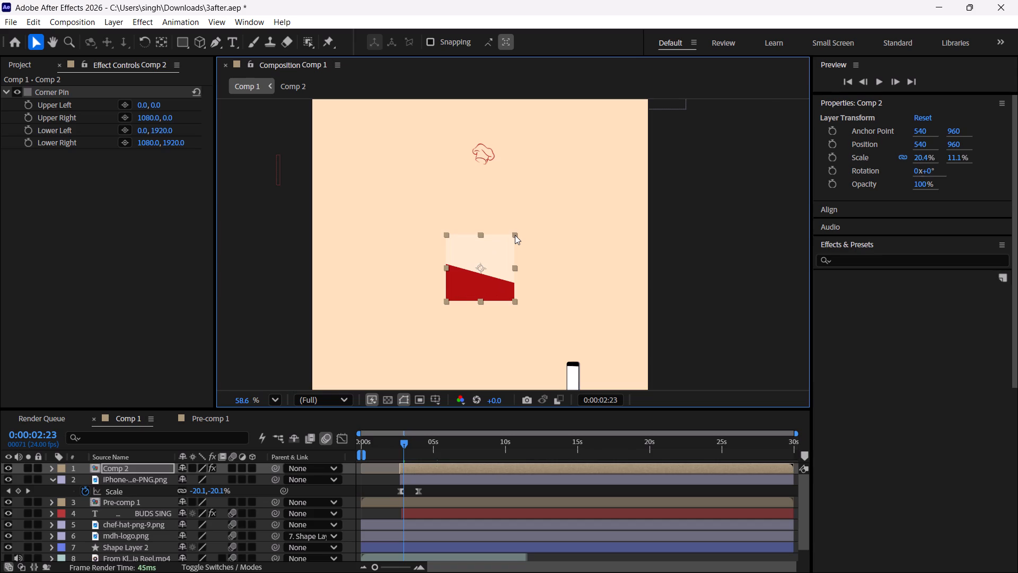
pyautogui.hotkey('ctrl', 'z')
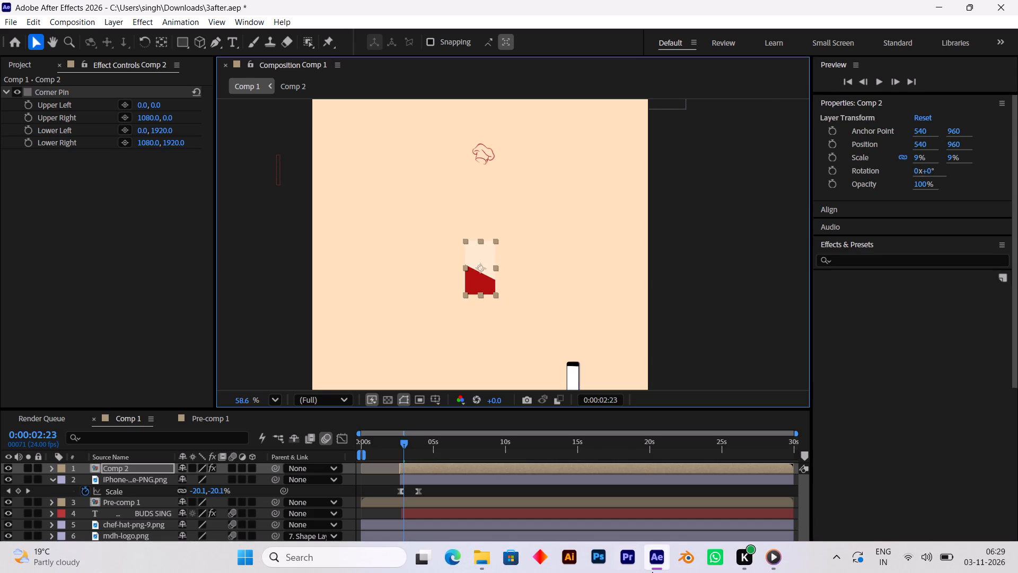
# Switch to the class 03 video in Media Player, watch how Corner Pin is applied, and return to After Effects.
pyautogui.click(778, 560)
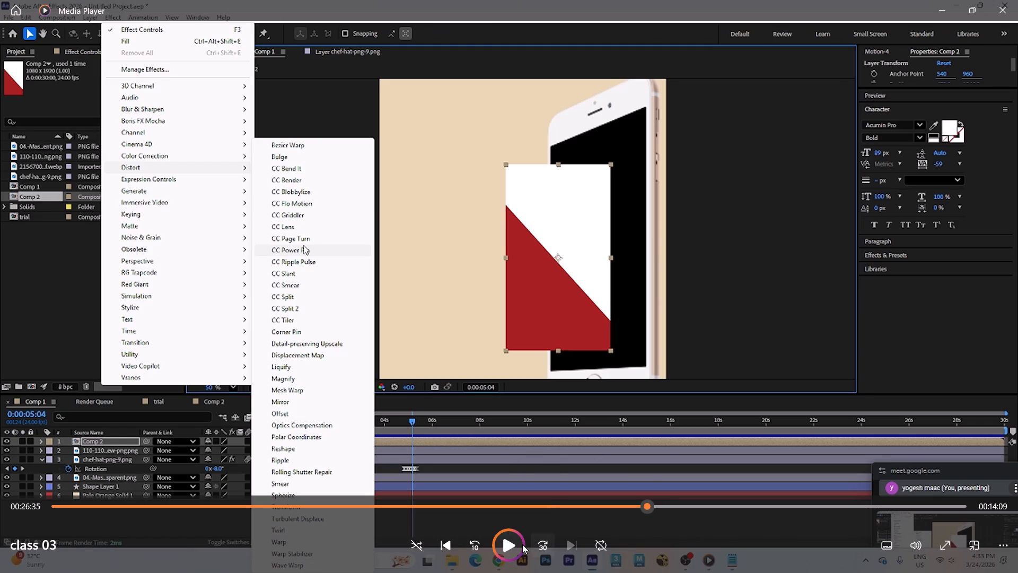
pyautogui.click(520, 545)
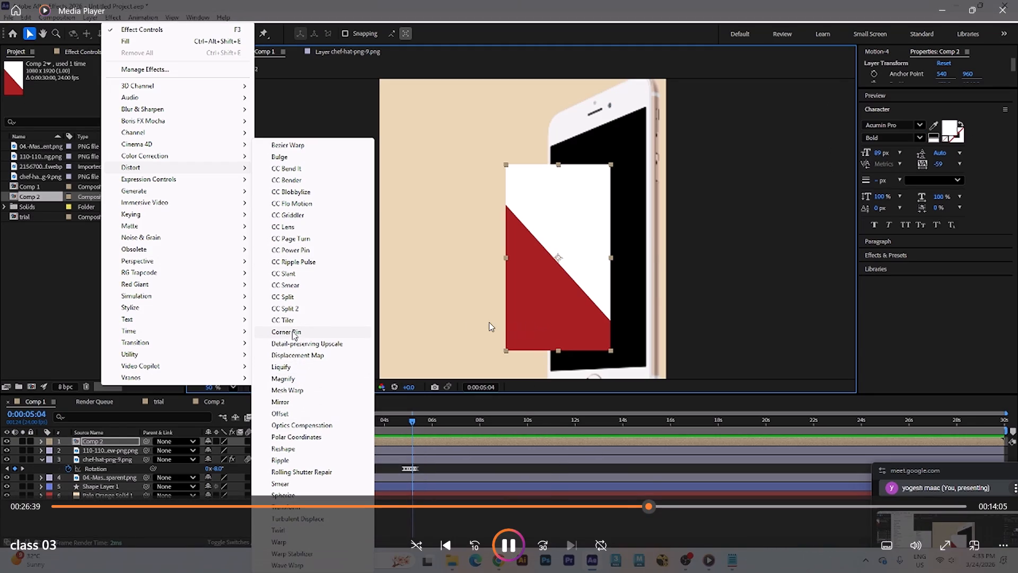
pyautogui.click(502, 546)
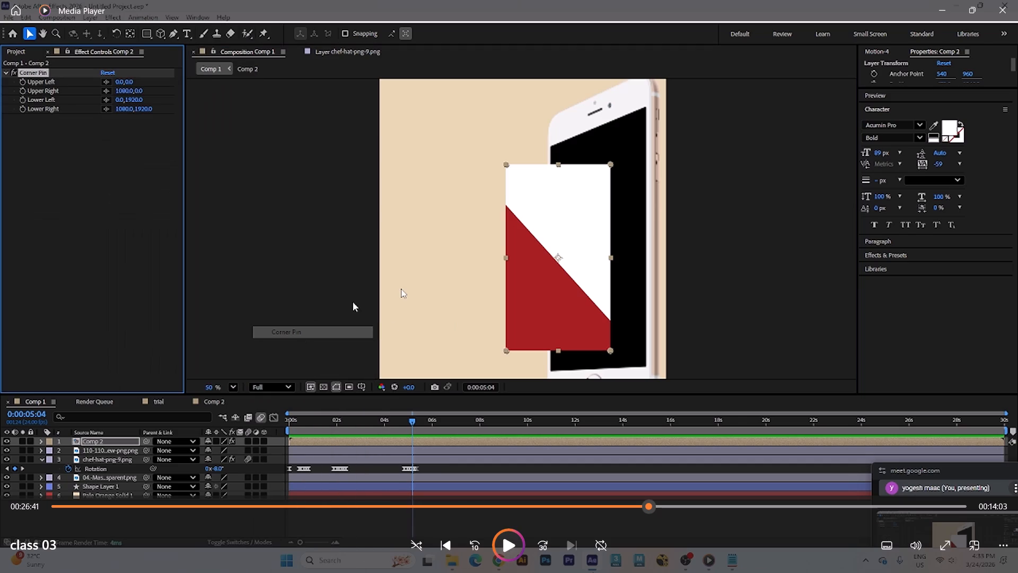
pyautogui.click(653, 559)
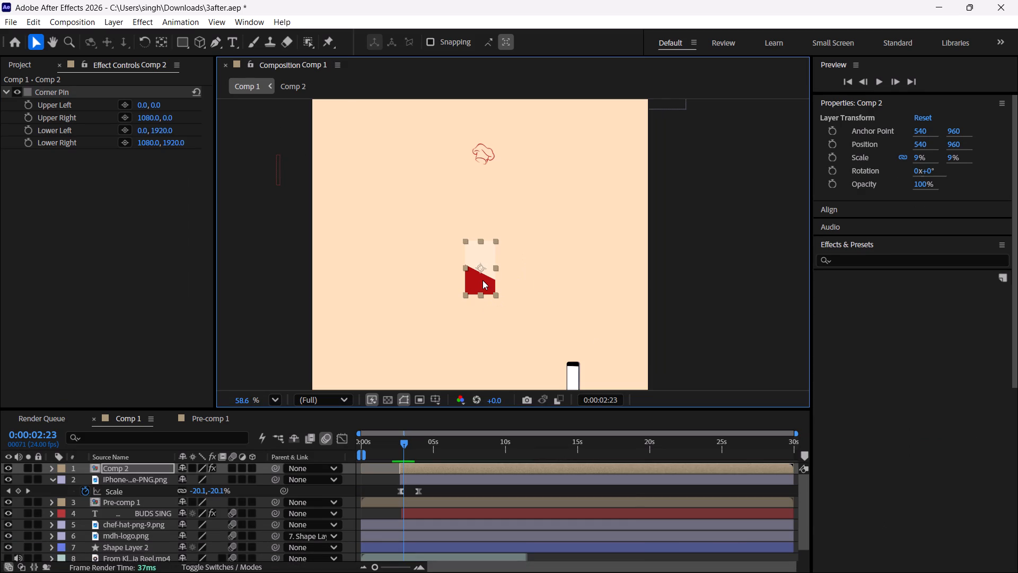
# Go to 0:00:03:20 and apply a second Corner Pin effect from the Distort category to Comp 2.
pyautogui.hotkey('ctrl', 'Right')
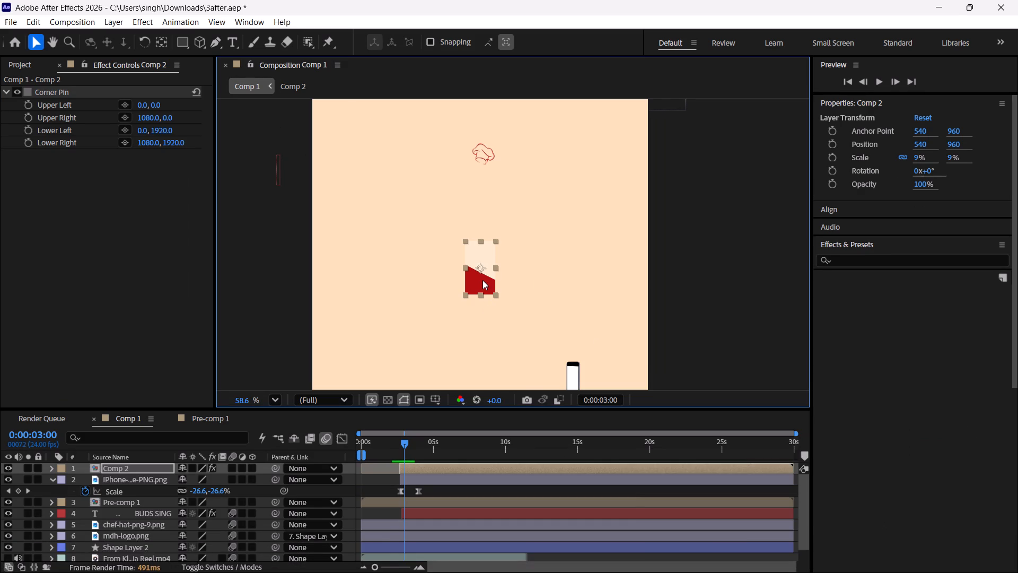
pyautogui.hotkey('ctrl', 'shift', 'Right')
pyautogui.hotkey('ctrl', 'shift', 'Right')
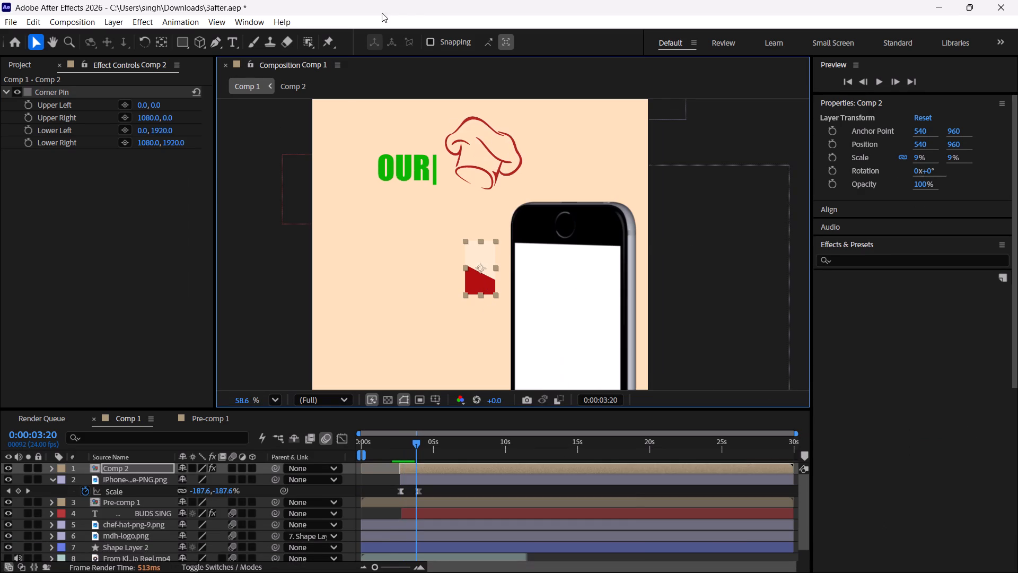
pyautogui.scroll(-3, 650, 208)
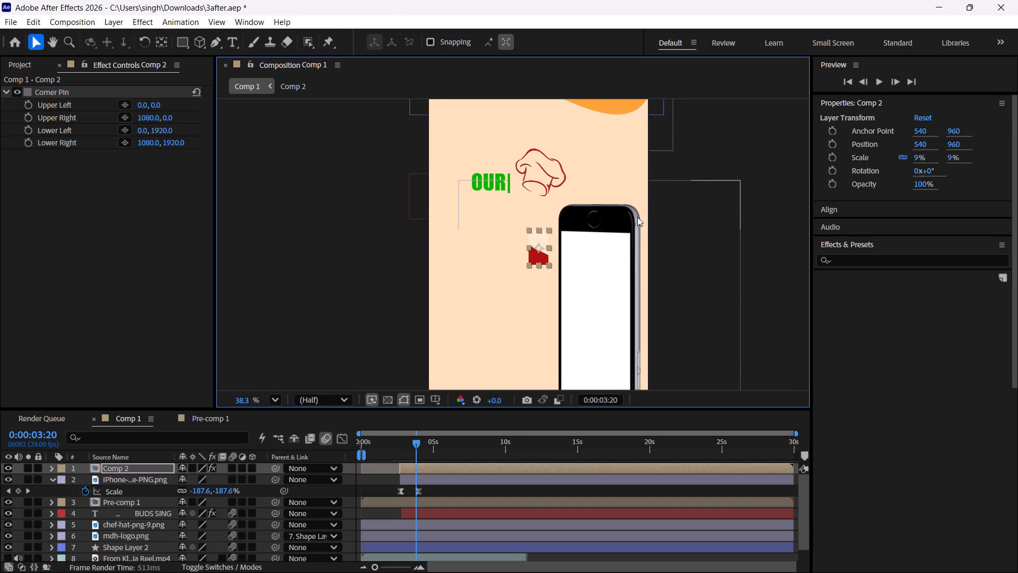
pyautogui.scroll(-4, 637, 217)
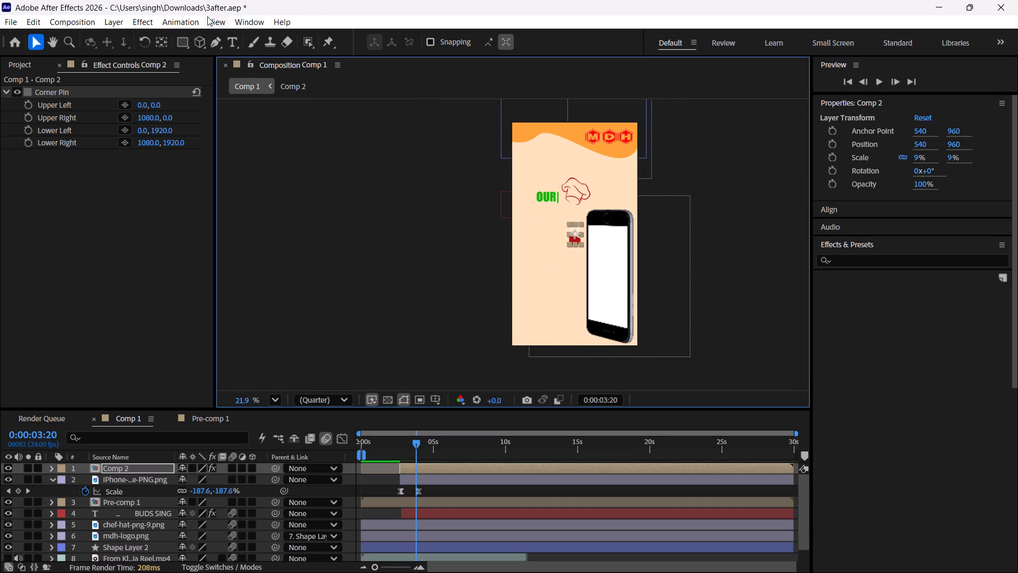
pyautogui.click(153, 22)
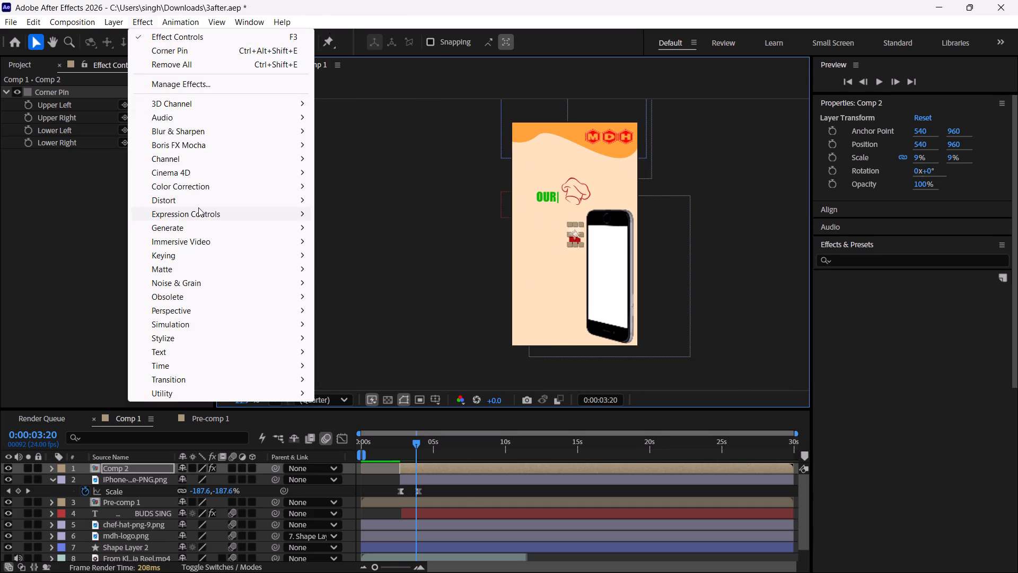
pyautogui.click(201, 204)
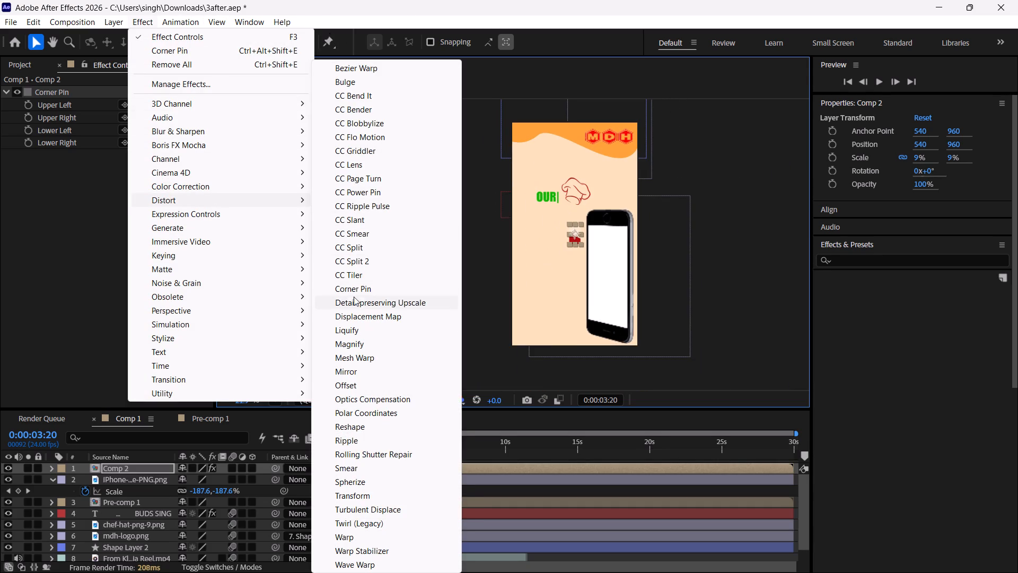
pyautogui.click(376, 290)
# Pin Comp 2's upper corners near the iPhone screen's top corners, Upper Right at about 5536, 219 and Upper Left at about 2037, 515.
pyautogui.scroll(4, 591, 229)
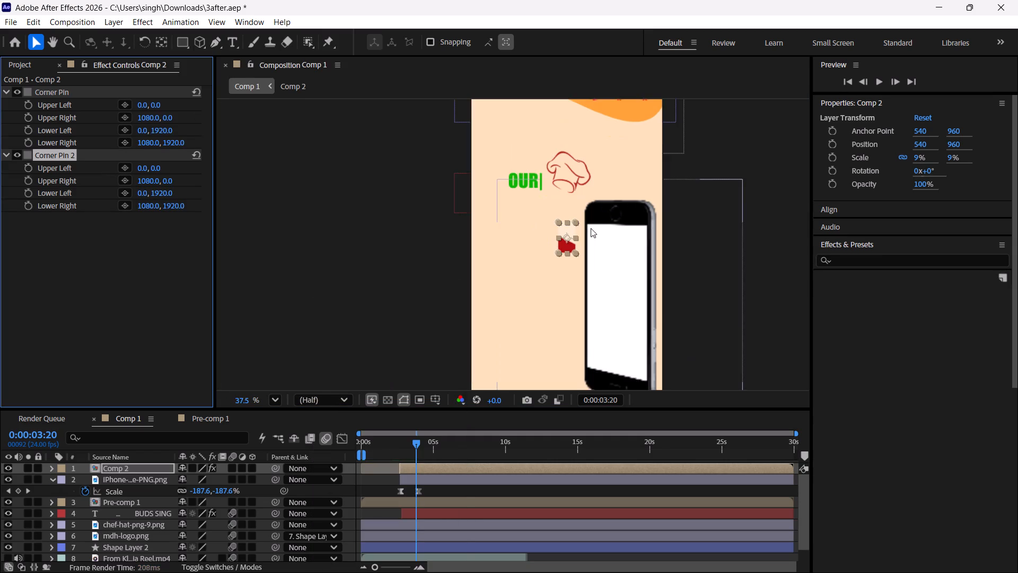
pyautogui.scroll(10, 582, 227)
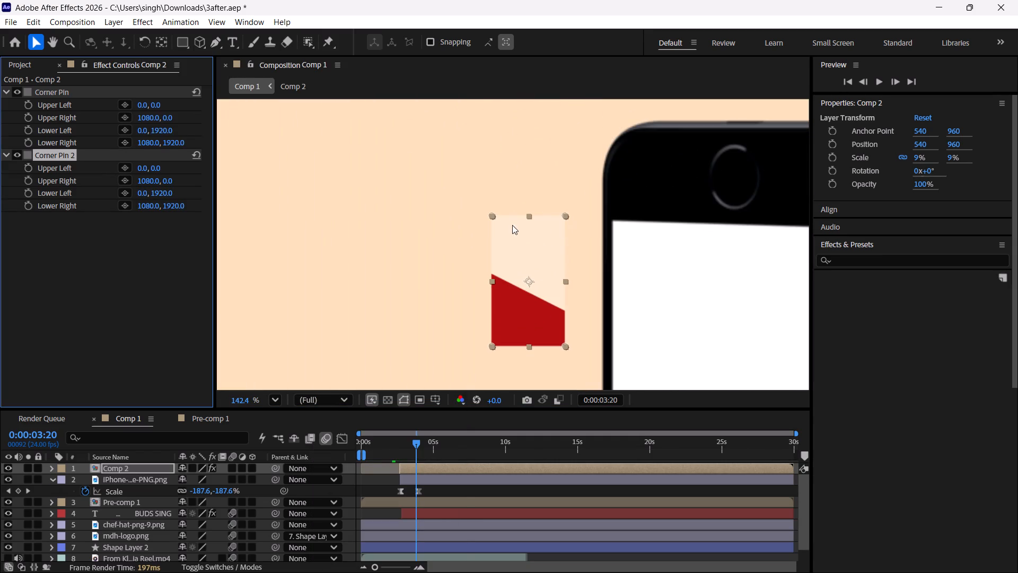
pyautogui.moveTo(625, 233); pyautogui.dragTo(569, 248, button='middle')
pyautogui.scroll(1, 608, 247)
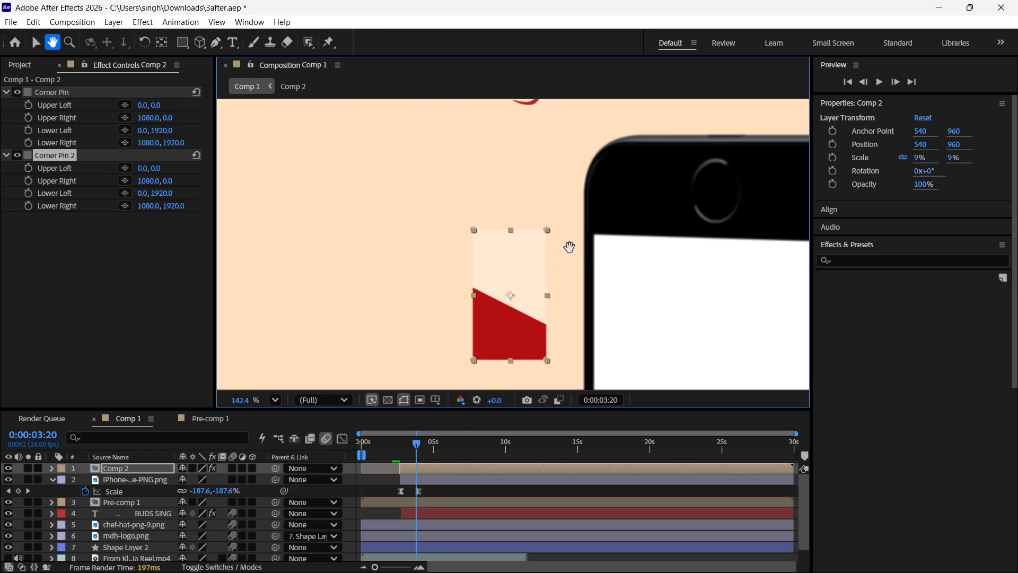
pyautogui.moveTo(569, 248); pyautogui.dragTo(479, 229, button='middle')
pyautogui.moveTo(419, 212); pyautogui.dragTo(444, 216)
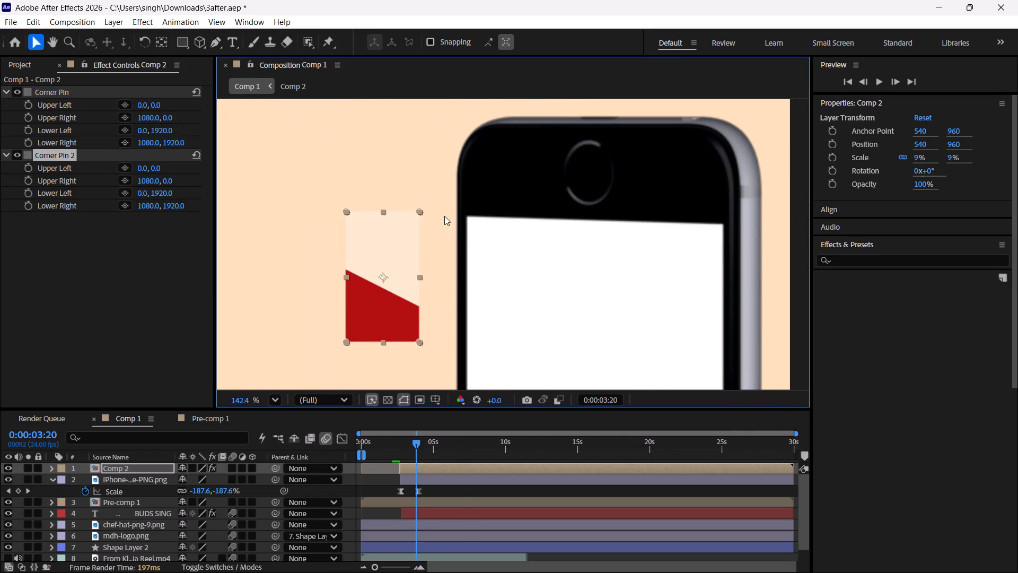
pyautogui.moveTo(444, 216); pyautogui.dragTo(631, 247)
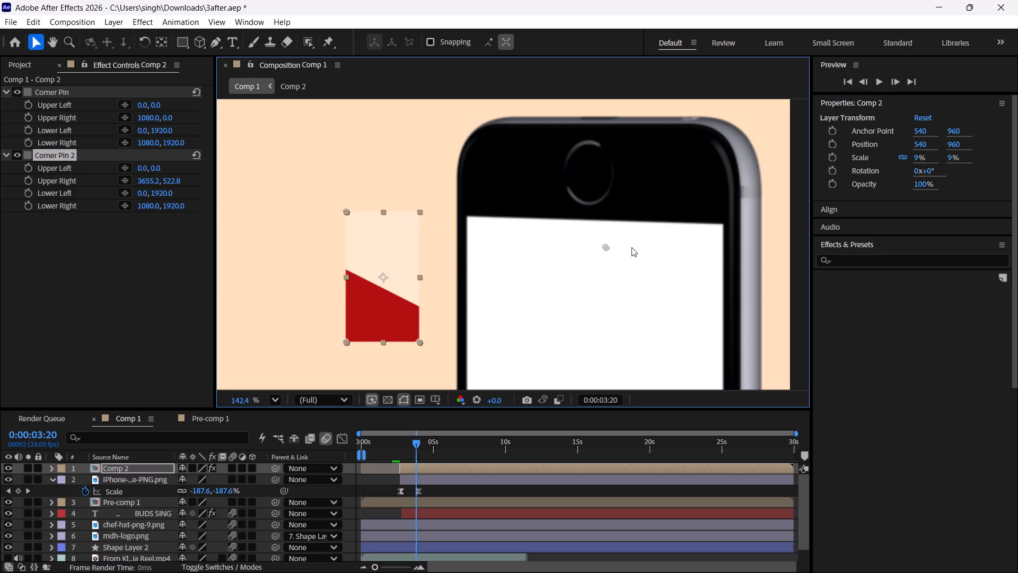
pyautogui.moveTo(631, 247); pyautogui.dragTo(721, 227)
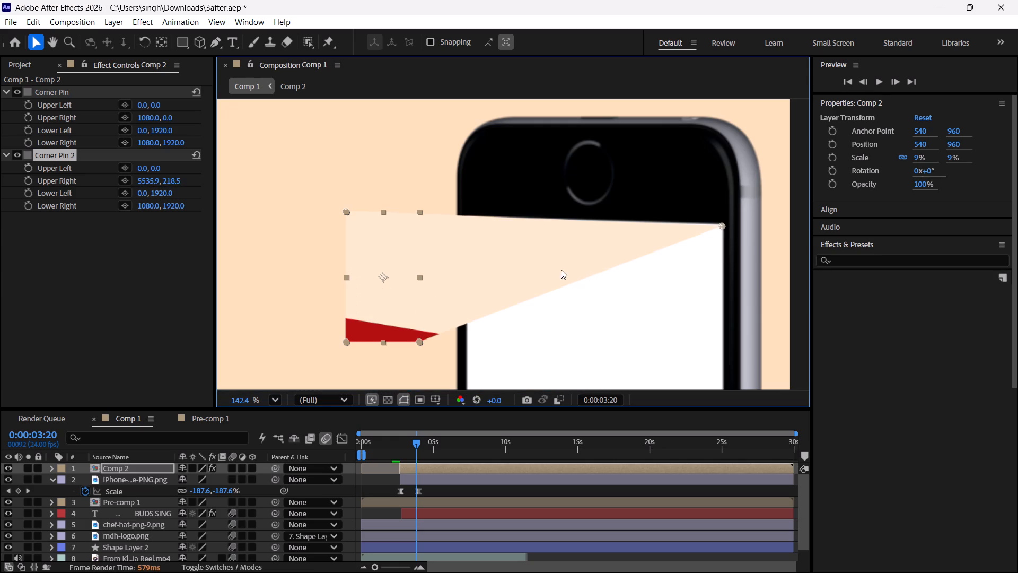
pyautogui.moveTo(345, 211); pyautogui.dragTo(346, 211)
pyautogui.moveTo(346, 211); pyautogui.dragTo(469, 222)
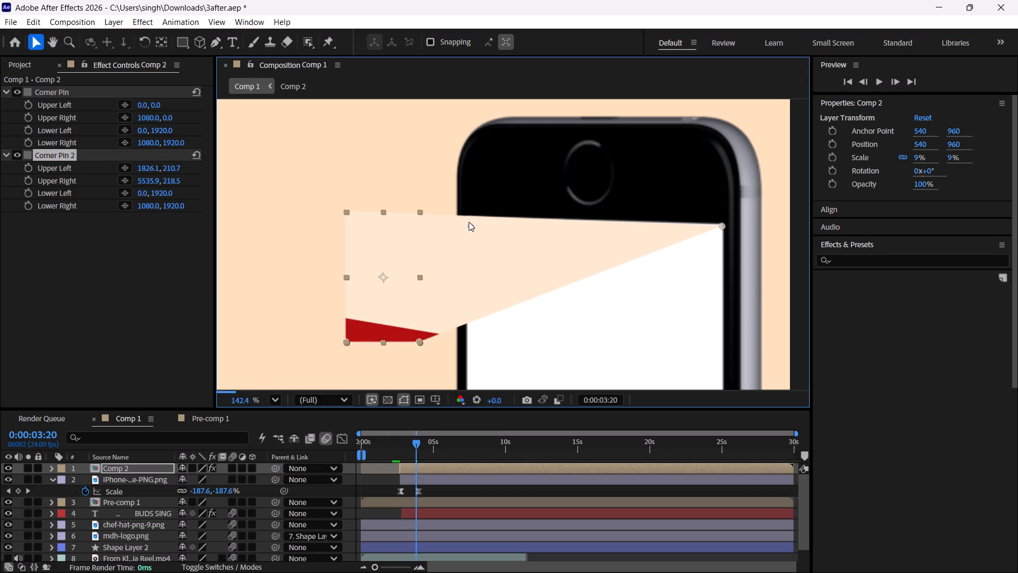
pyautogui.moveTo(469, 222); pyautogui.dragTo(483, 246)
# Pull Comp 2's lower pins down over the iPhone's white screen, Lower Right to about 5309, 7215 and Lower Left to about 1956, 7482.
pyautogui.scroll(-4, 533, 282)
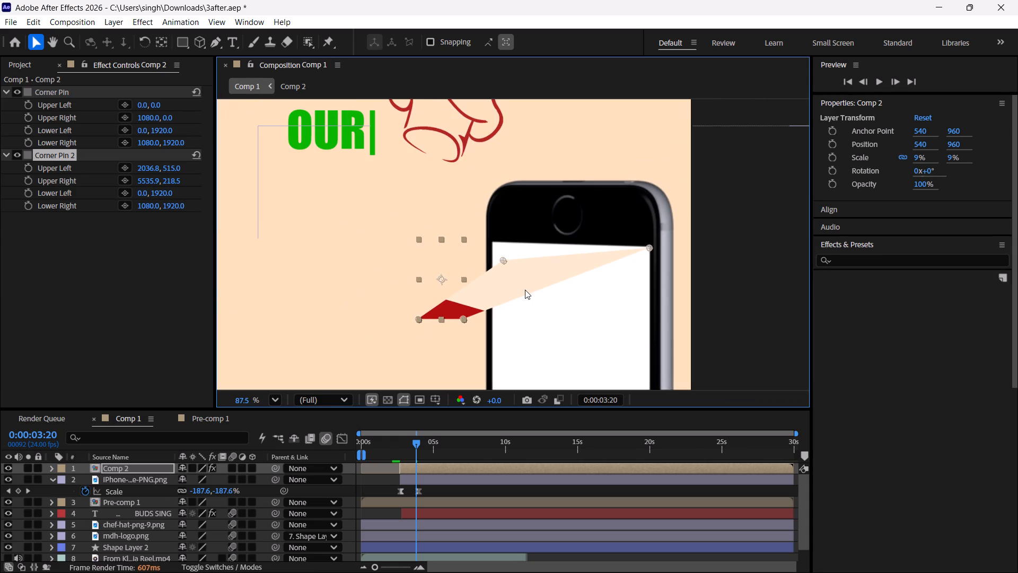
pyautogui.moveTo(525, 290); pyautogui.dragTo(458, 118, button='middle')
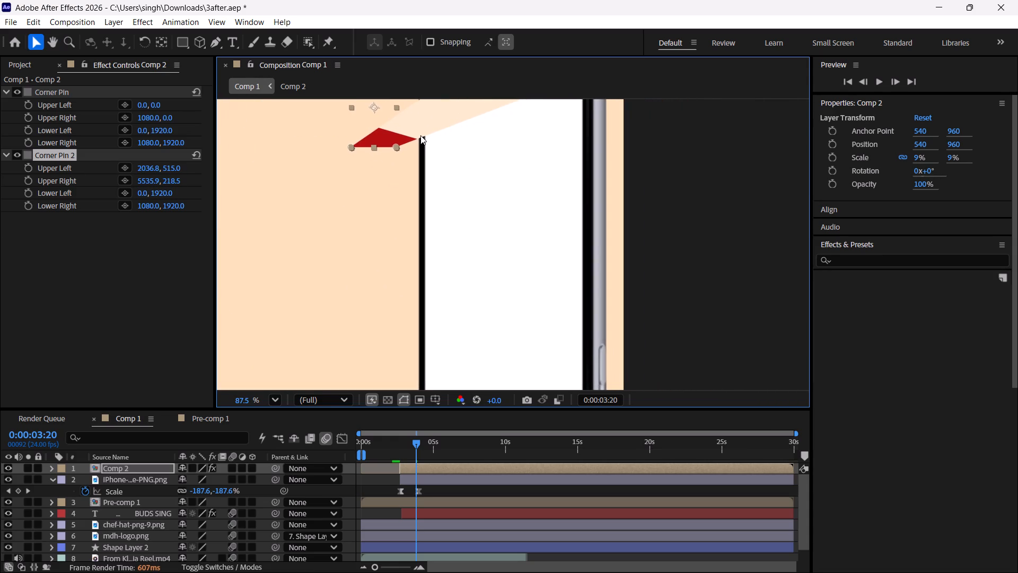
pyautogui.moveTo(397, 147); pyautogui.dragTo(566, 345)
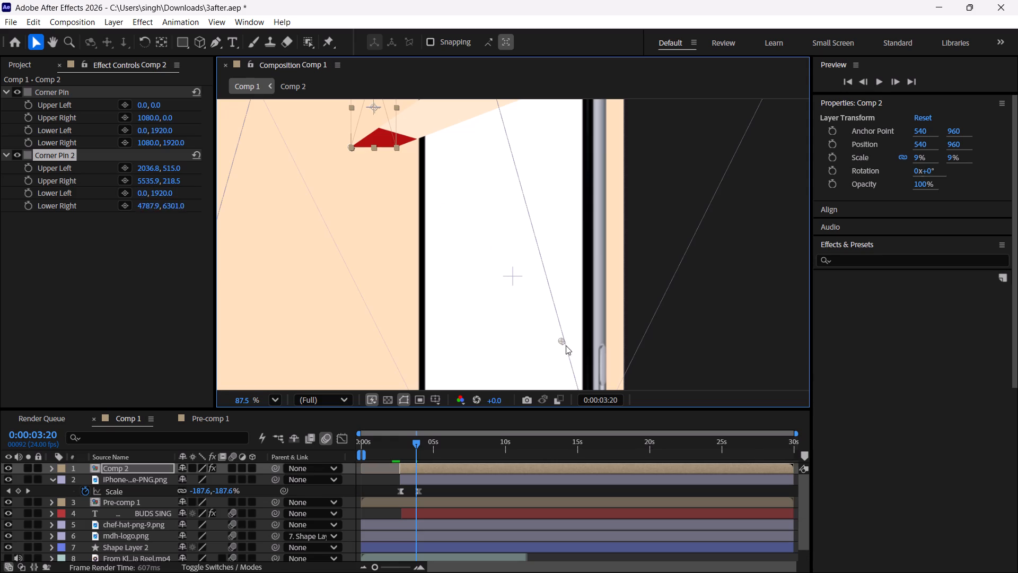
pyautogui.moveTo(566, 345); pyautogui.dragTo(574, 368)
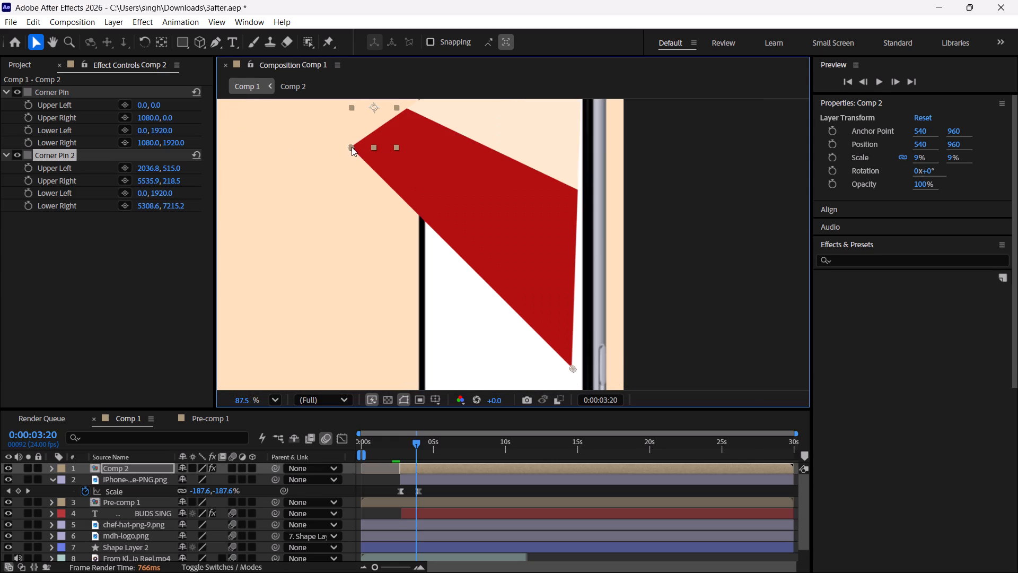
pyautogui.moveTo(351, 146); pyautogui.dragTo(440, 370)
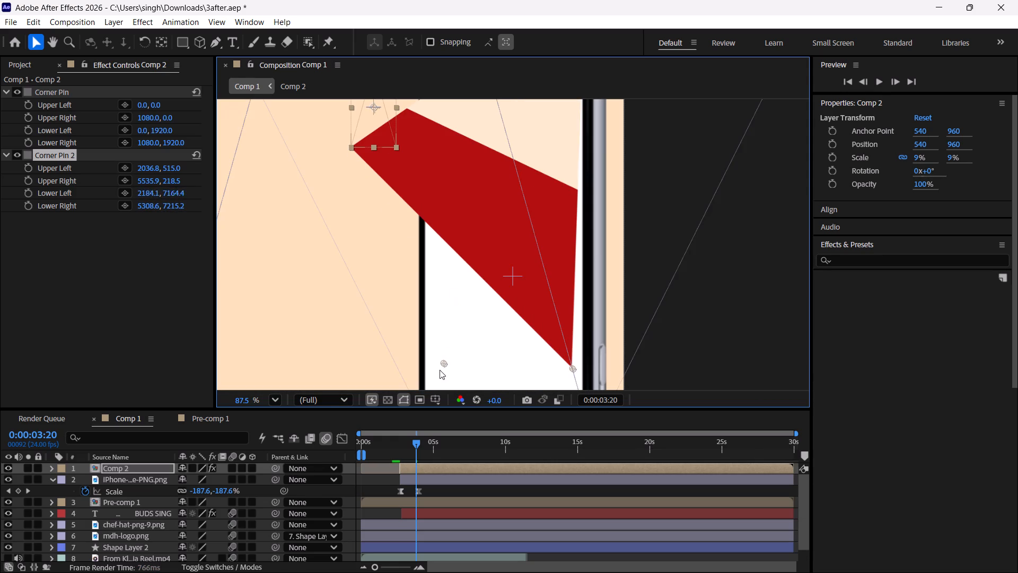
pyautogui.moveTo(440, 370); pyautogui.dragTo(433, 379)
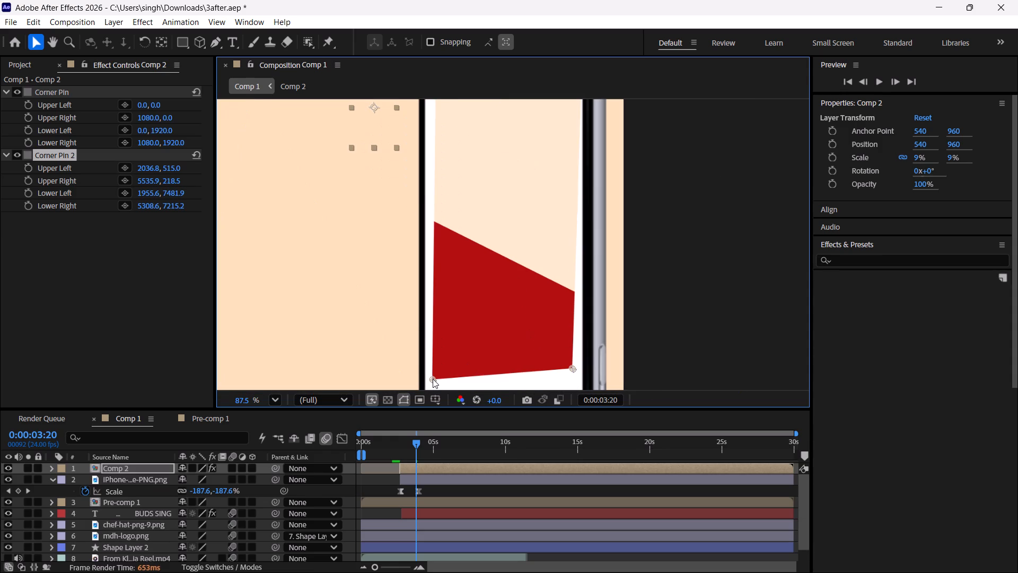
pyautogui.scroll(-4, 497, 282)
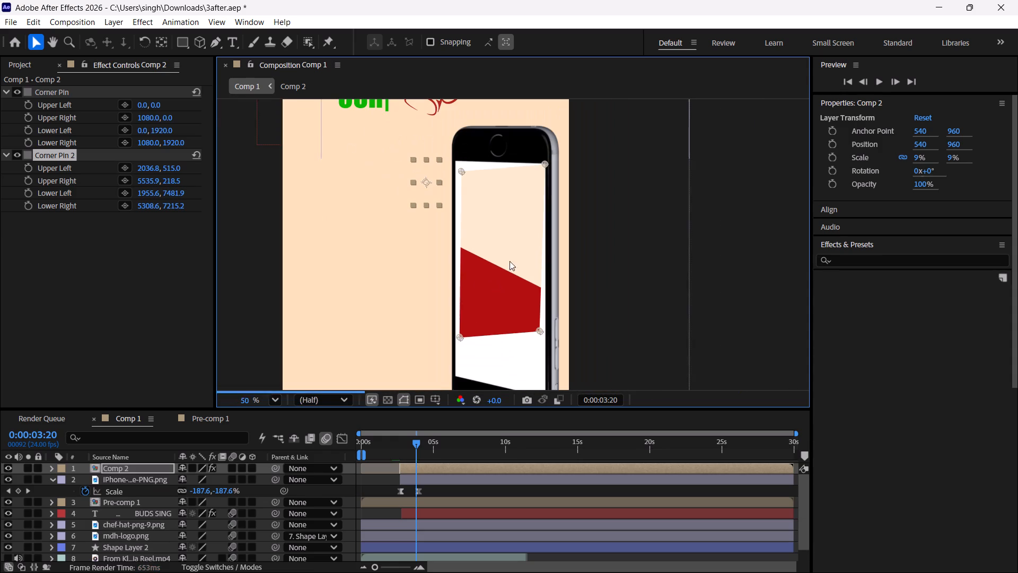
# Pin Comp 2's upper-right corner exactly on the iPhone screen's top-right corner, at about 5559, 180.
pyautogui.scroll(5, 543, 188)
pyautogui.scroll(10, 558, 145)
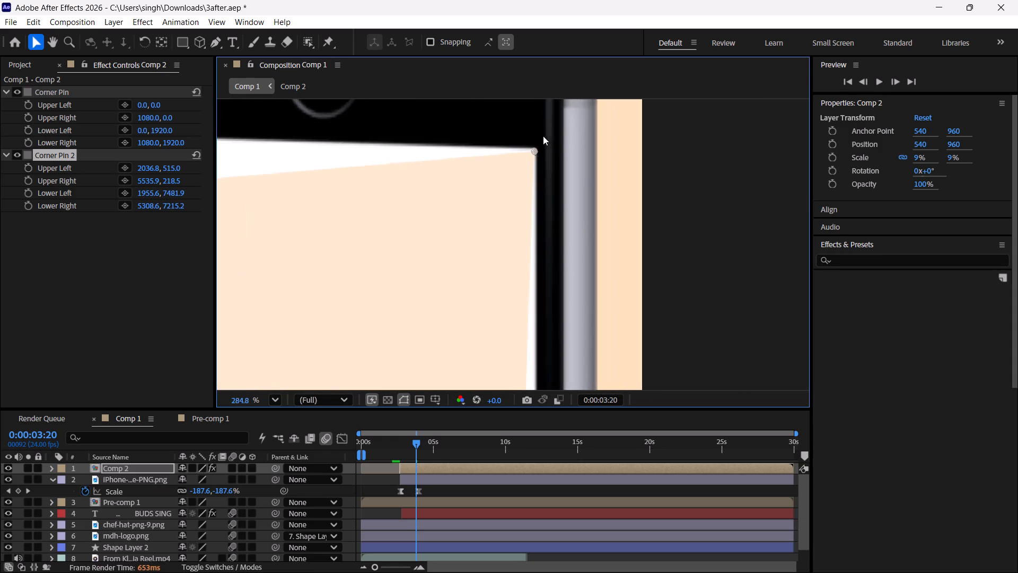
pyautogui.scroll(8, 543, 136)
pyautogui.scroll(15, 520, 172)
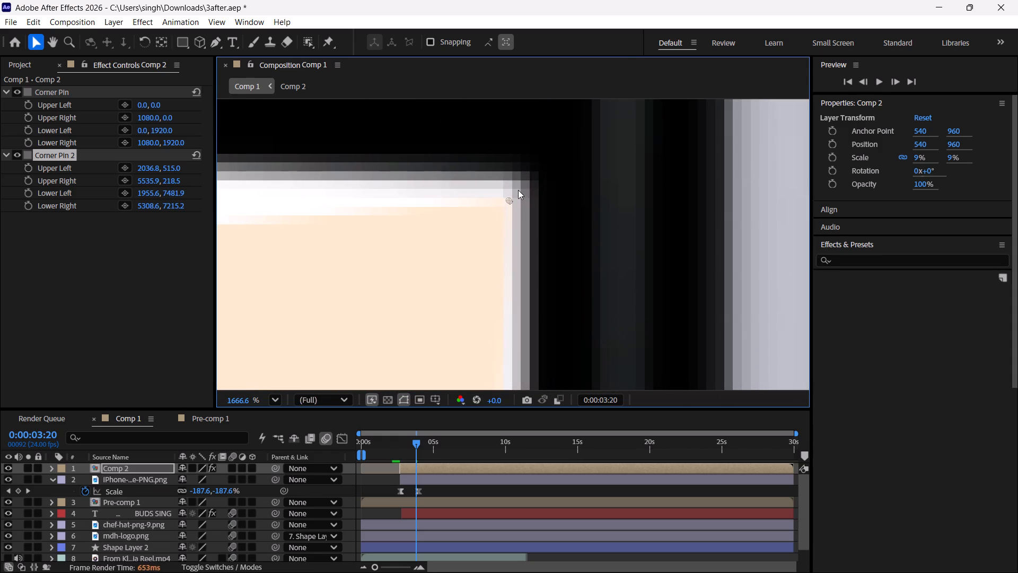
pyautogui.scroll(4, 518, 190)
pyautogui.moveTo(508, 199); pyautogui.dragTo(520, 185)
pyautogui.moveTo(520, 185); pyautogui.dragTo(525, 169)
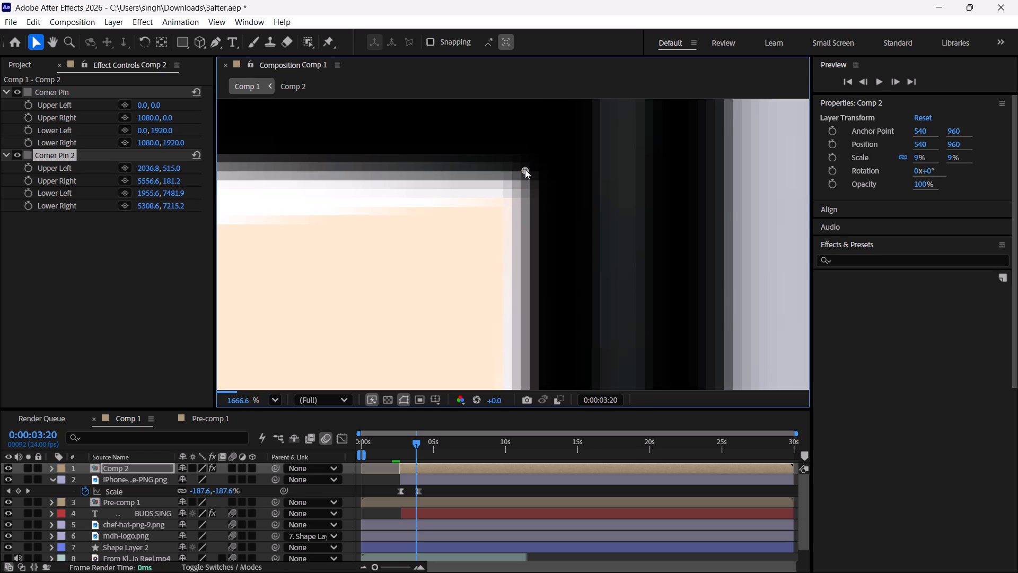
pyautogui.moveTo(525, 169); pyautogui.dragTo(526, 168)
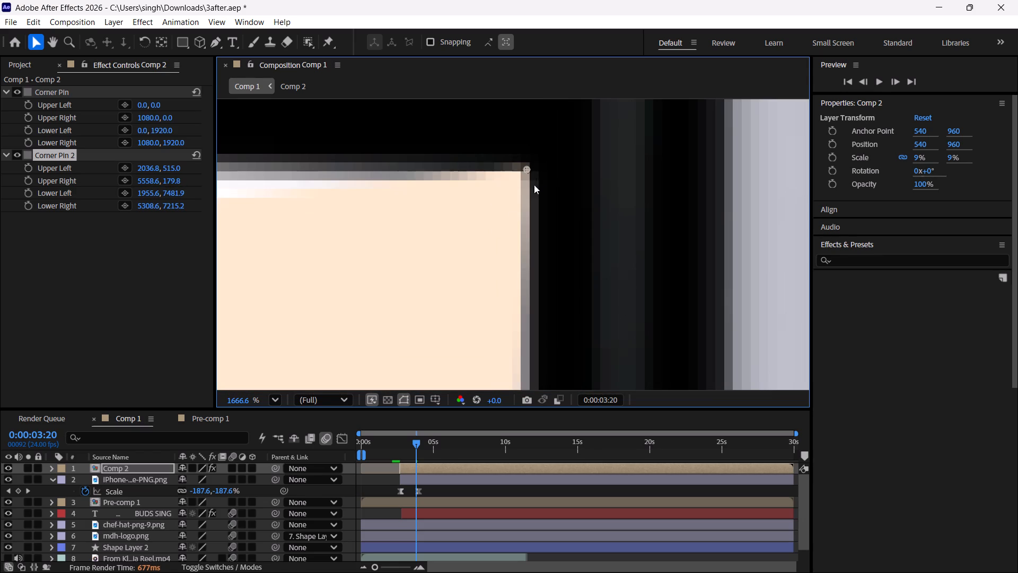
# Pin Comp 2's upper-left corner on the iPhone screen's top-left corner, at about 1776, 60.
pyautogui.scroll(1, 368, 214)
pyautogui.moveTo(368, 214); pyautogui.dragTo(521, 214, button='middle')
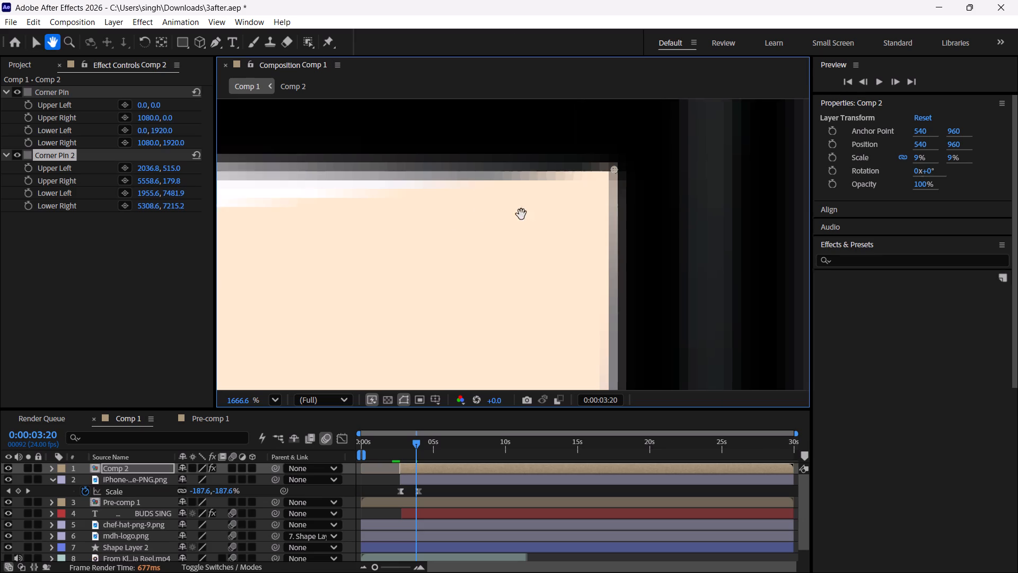
pyautogui.moveTo(521, 214); pyautogui.dragTo(691, 215, button='middle')
pyautogui.moveTo(357, 214); pyautogui.dragTo(608, 207, button='middle')
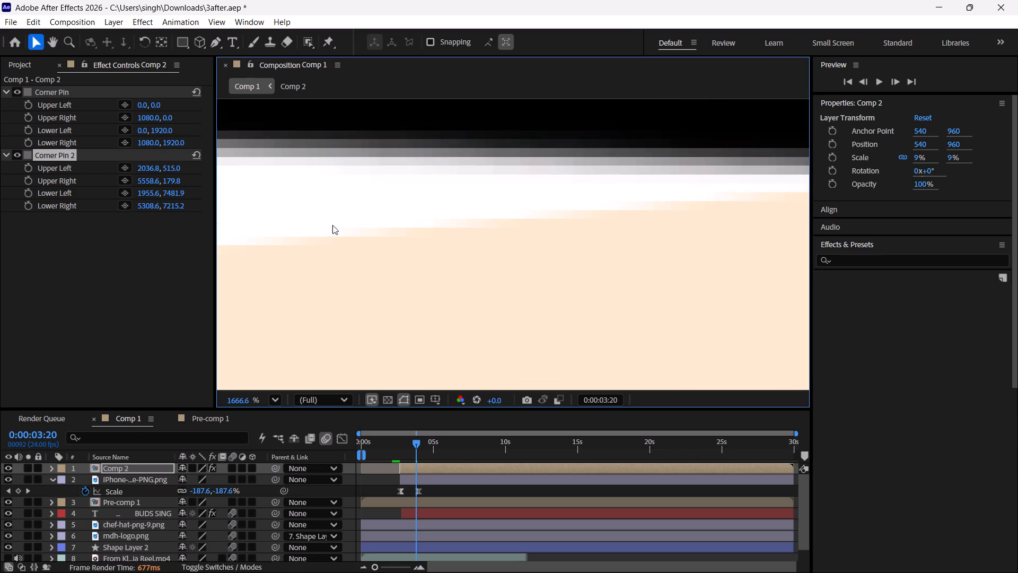
pyautogui.moveTo(306, 251); pyautogui.dragTo(652, 244, button='middle')
pyautogui.moveTo(331, 253); pyautogui.dragTo(609, 232, button='middle')
pyautogui.scroll(-3, 420, 207)
pyautogui.moveTo(346, 250); pyautogui.dragTo(602, 239, button='middle')
pyautogui.scroll(-2, 345, 232)
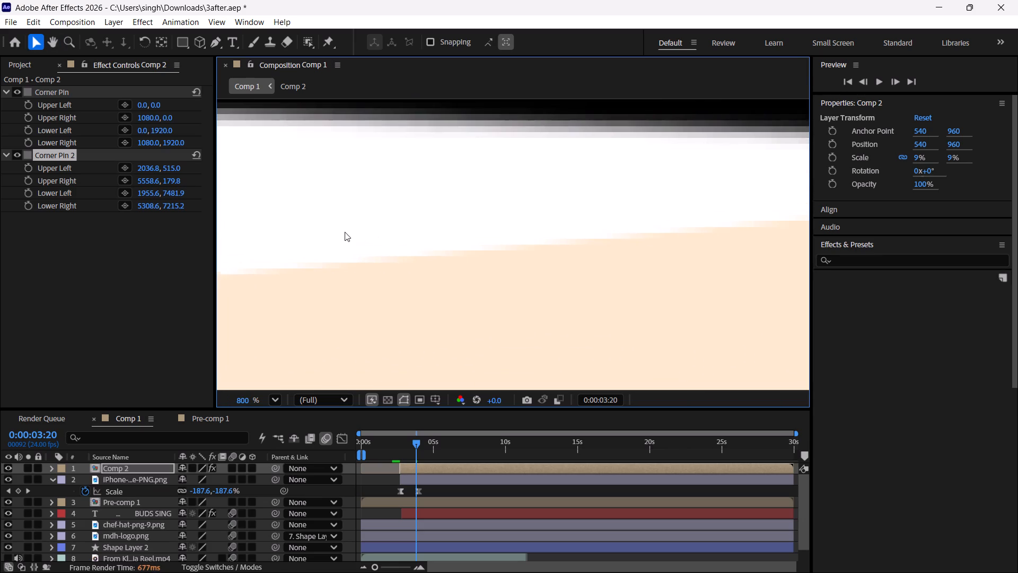
pyautogui.moveTo(282, 253); pyautogui.dragTo(560, 254, button='middle')
pyautogui.scroll(-2, 309, 245)
pyautogui.moveTo(309, 245); pyautogui.dragTo(346, 245, button='middle')
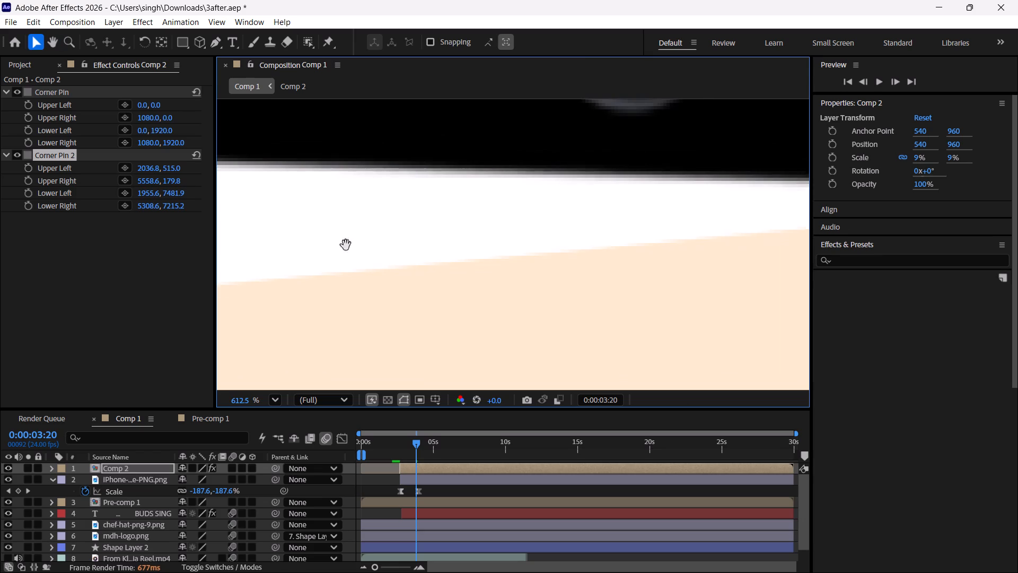
pyautogui.moveTo(346, 245); pyautogui.dragTo(560, 251, button='middle')
pyautogui.moveTo(435, 294); pyautogui.dragTo(394, 212)
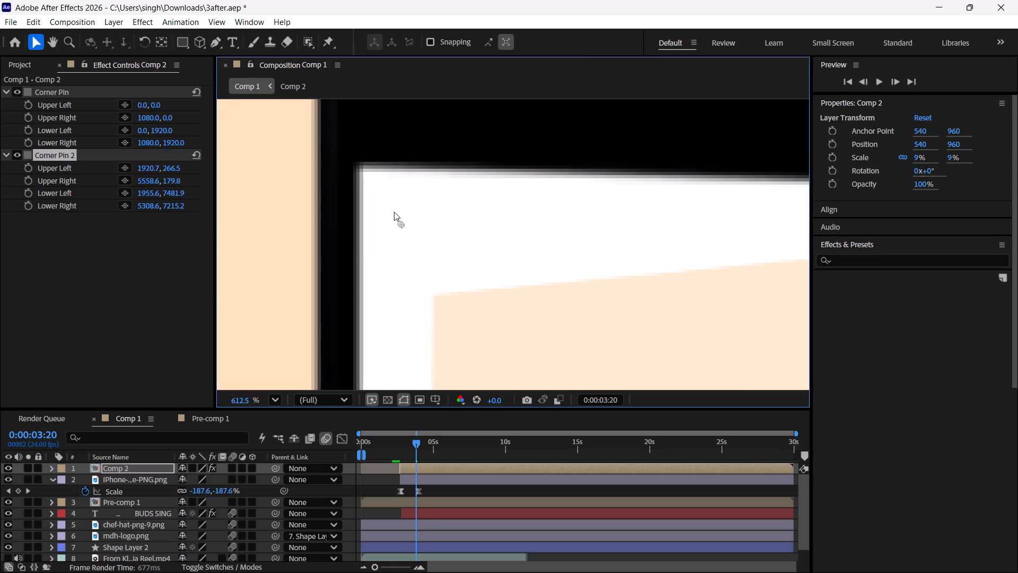
pyautogui.moveTo(394, 212); pyautogui.dragTo(358, 161)
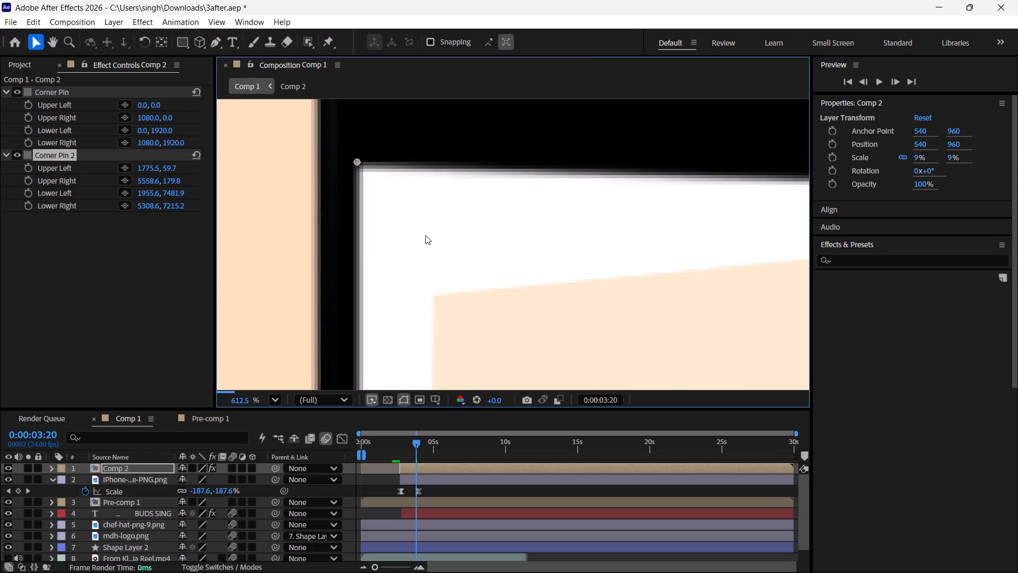
# Pin Comp 2's lower-left corner on the iPhone screen's bottom-left corner, at about 1770, 9112.
pyautogui.scroll(-5, 431, 241)
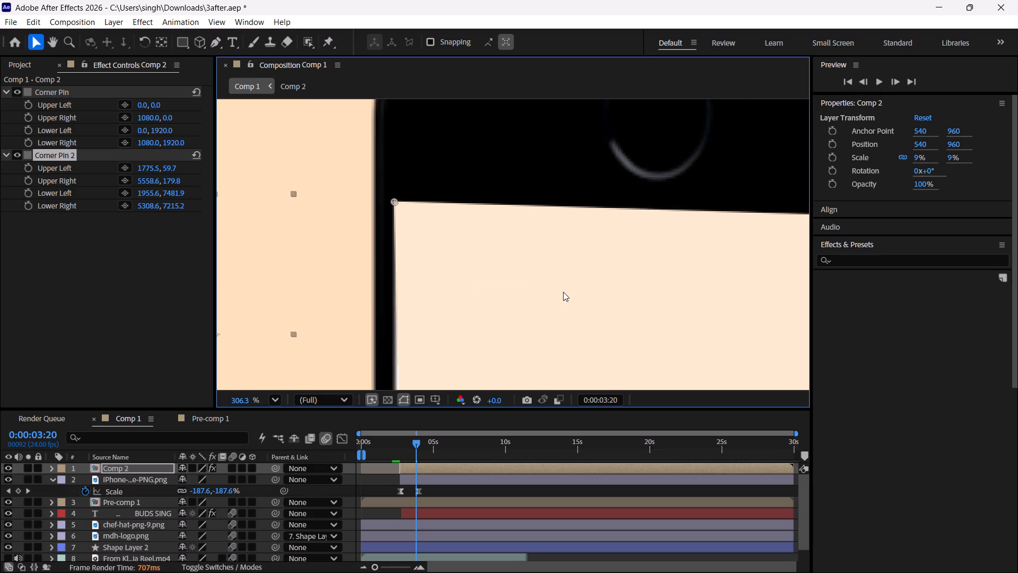
pyautogui.scroll(-2, 563, 292)
pyautogui.moveTo(591, 307); pyautogui.dragTo(446, 138, button='middle')
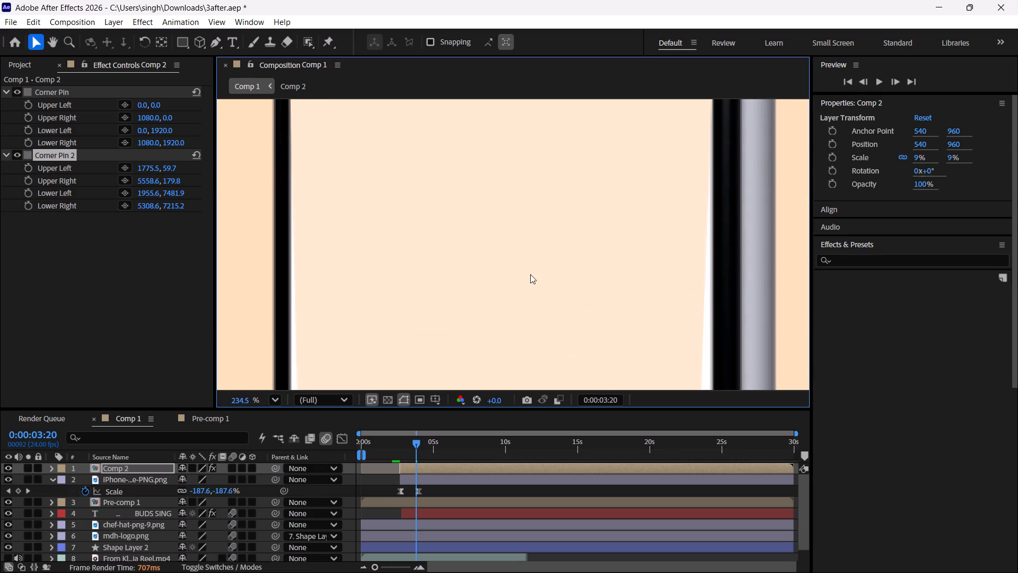
pyautogui.moveTo(540, 294); pyautogui.dragTo(569, 128, button='middle')
pyautogui.moveTo(540, 309); pyautogui.dragTo(571, 159, button='middle')
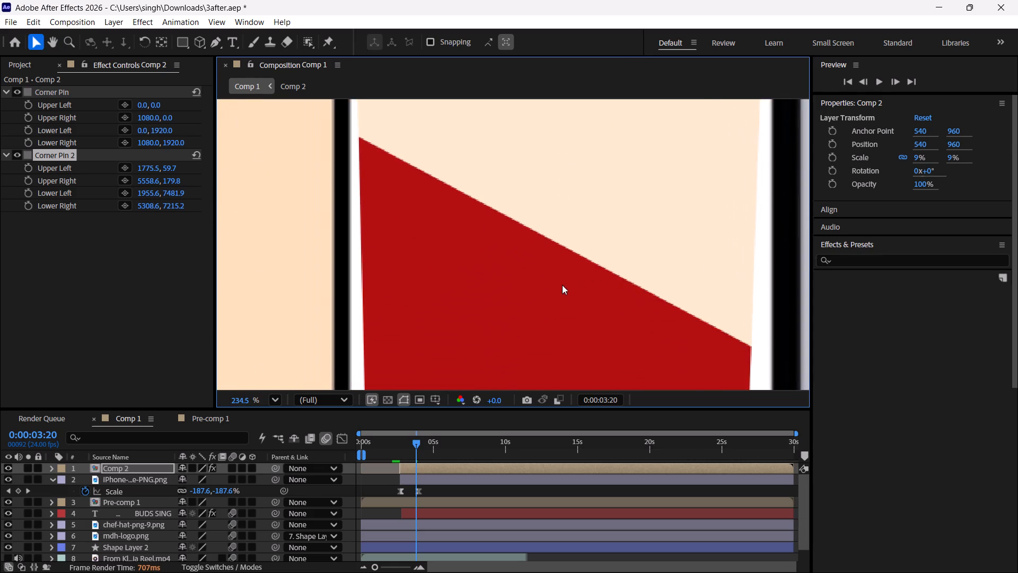
pyautogui.moveTo(560, 305); pyautogui.dragTo(590, 131, button='middle')
pyautogui.moveTo(571, 258); pyautogui.dragTo(643, 63, button='middle')
pyautogui.moveTo(532, 254); pyautogui.dragTo(531, 242, button='middle')
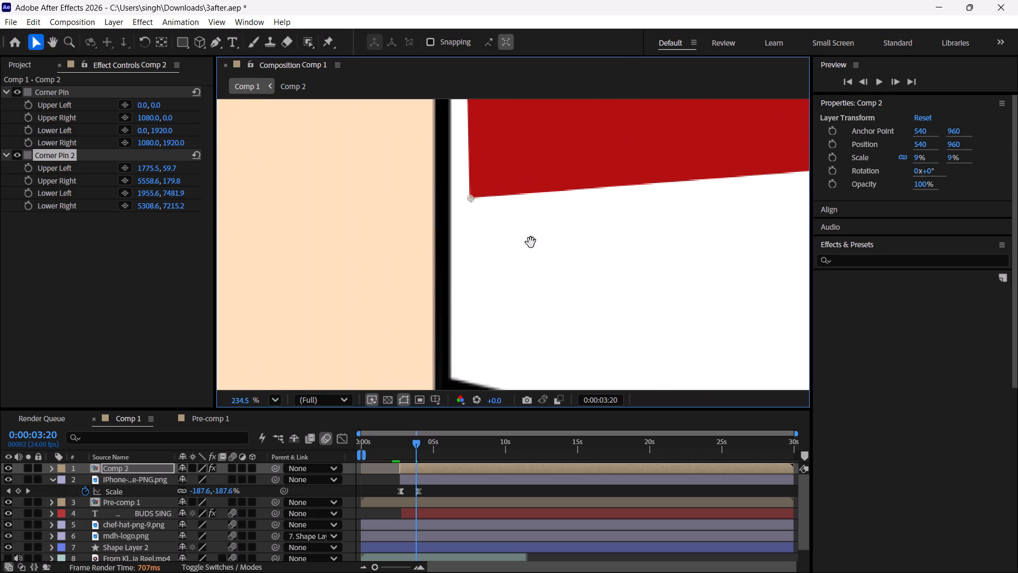
pyautogui.moveTo(531, 242); pyautogui.dragTo(538, 181, button='middle')
pyautogui.scroll(1, 524, 179)
pyautogui.moveTo(470, 123); pyautogui.dragTo(463, 296)
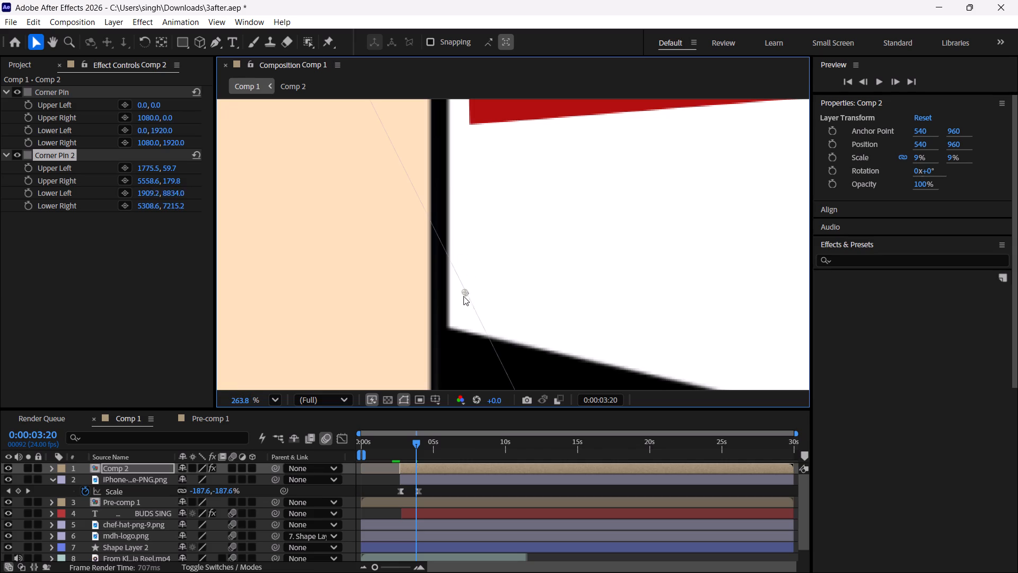
pyautogui.moveTo(463, 296); pyautogui.dragTo(448, 329)
pyautogui.moveTo(448, 329); pyautogui.dragTo(446, 328)
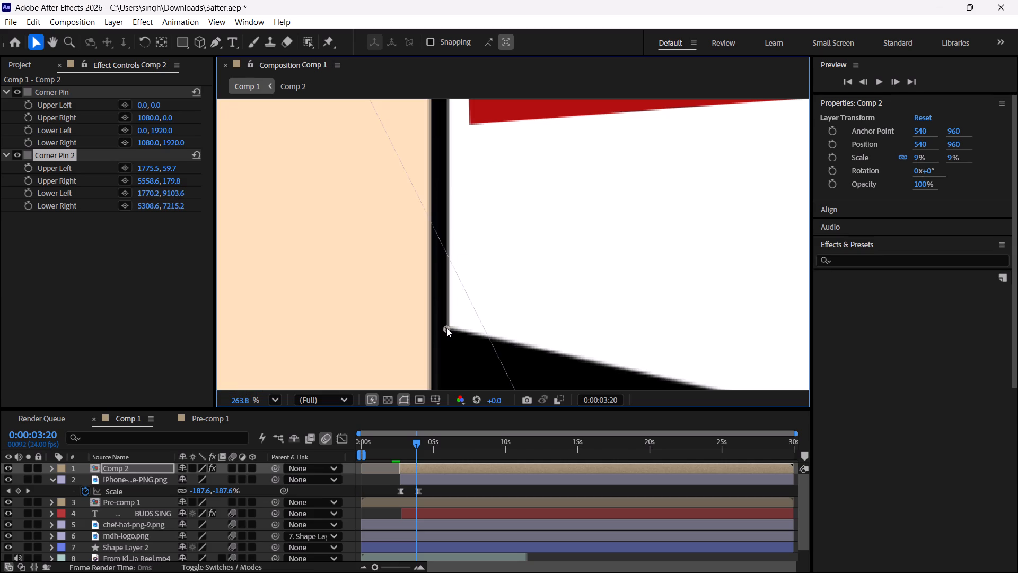
pyautogui.moveTo(446, 328); pyautogui.dragTo(446, 328)
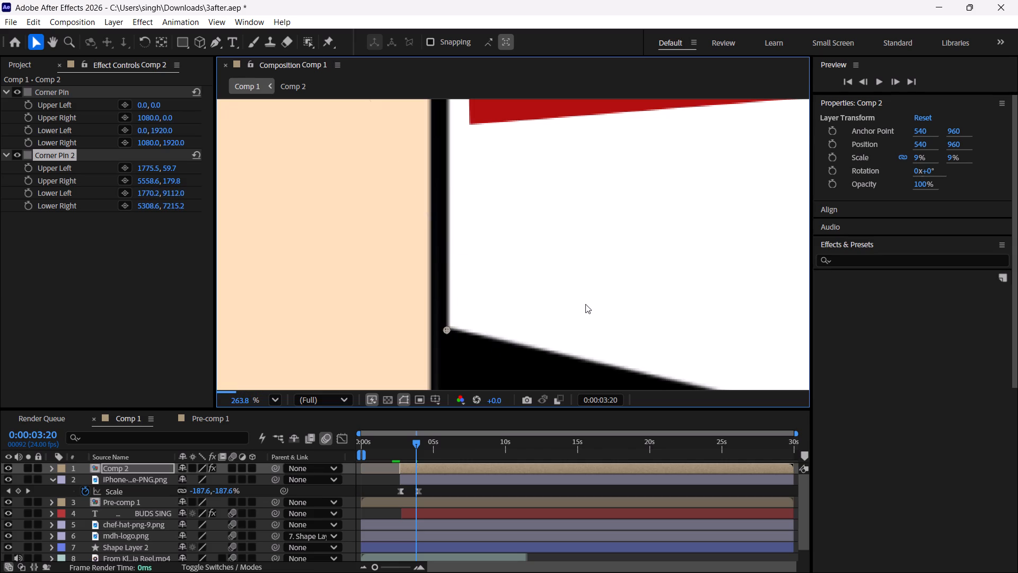
# Pin Comp 2's lower-right corner on the iPhone screen's bottom-right corner, at about 5573, 9989, covering the white edge.
pyautogui.moveTo(615, 307); pyautogui.dragTo(449, 268, button='middle')
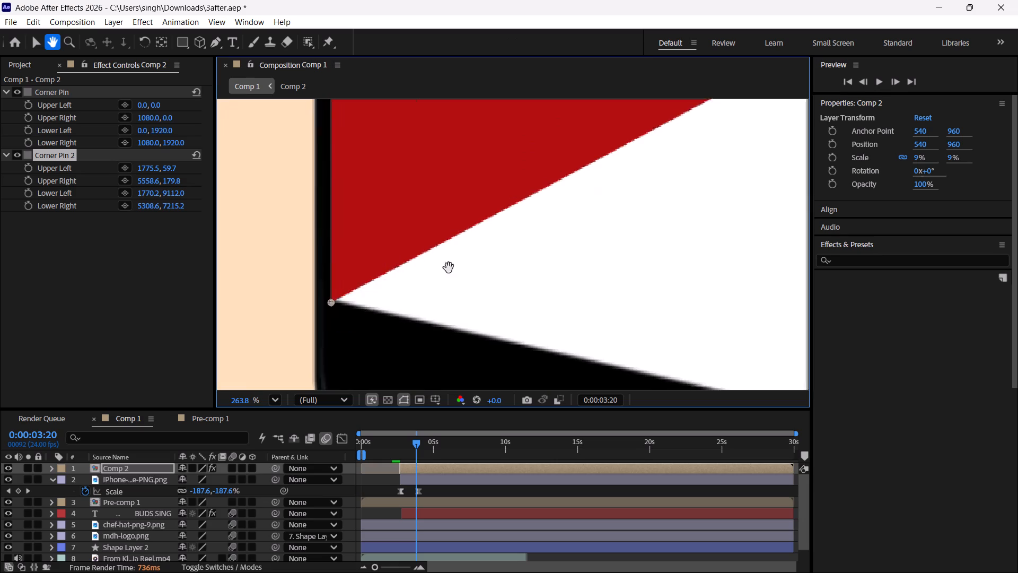
pyautogui.moveTo(449, 268); pyautogui.dragTo(240, 253, button='middle')
pyautogui.scroll(-1, 453, 218)
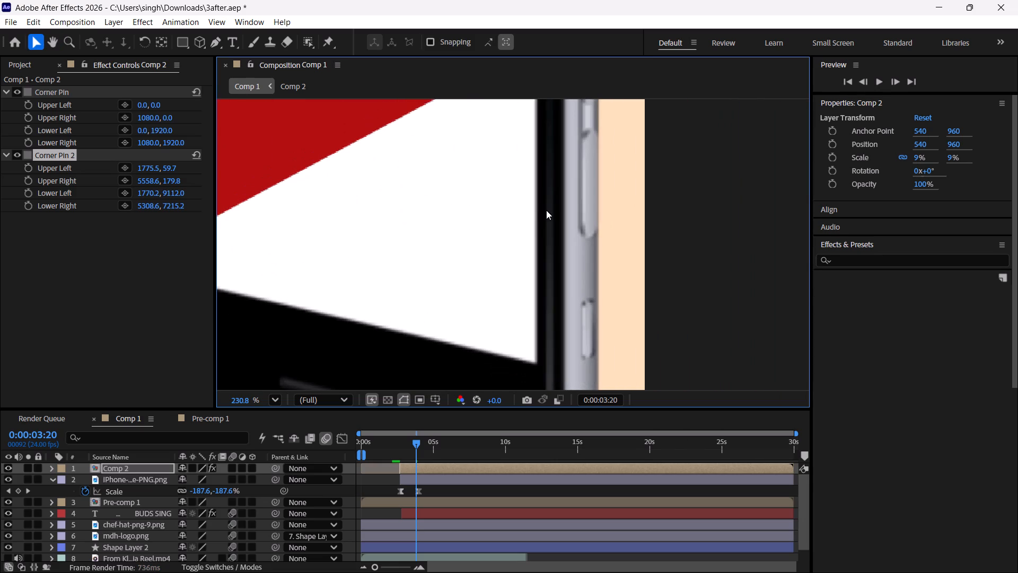
pyautogui.moveTo(547, 210); pyautogui.dragTo(548, 268, button='middle')
pyautogui.moveTo(511, 118); pyautogui.dragTo(521, 203)
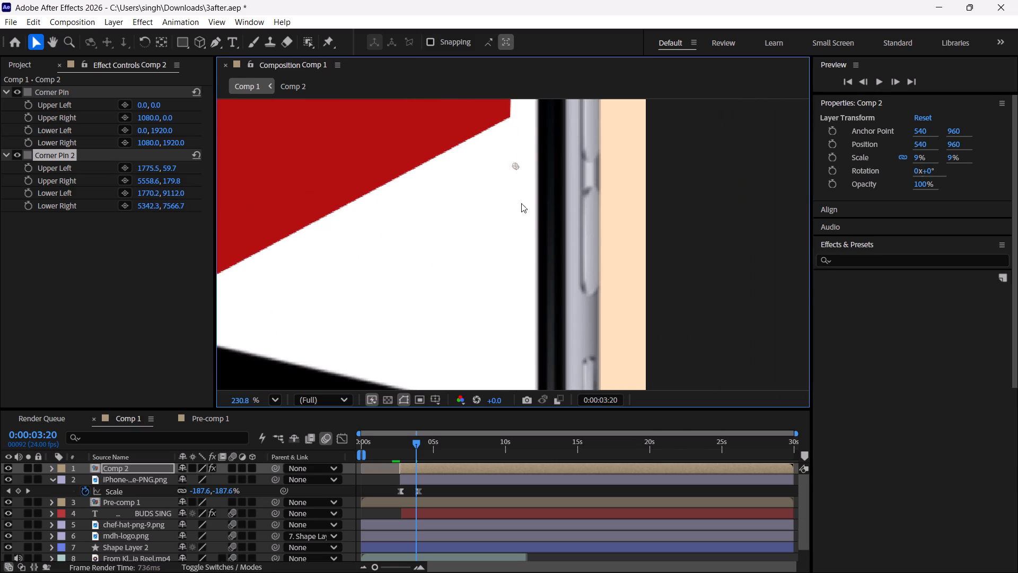
pyautogui.moveTo(521, 203); pyautogui.dragTo(531, 298)
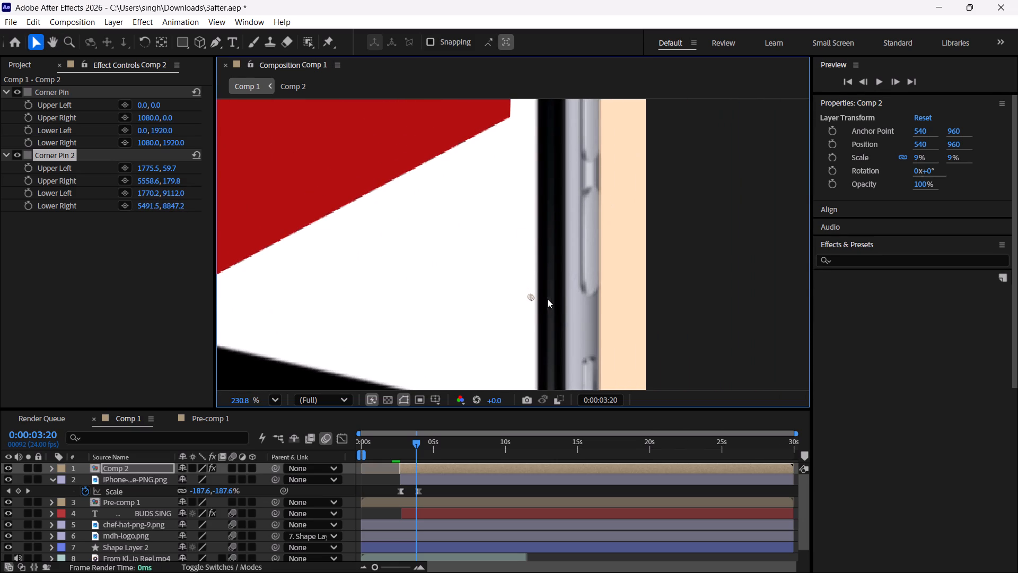
pyautogui.moveTo(558, 308); pyautogui.dragTo(557, 196, button='middle')
pyautogui.scroll(6, 546, 225)
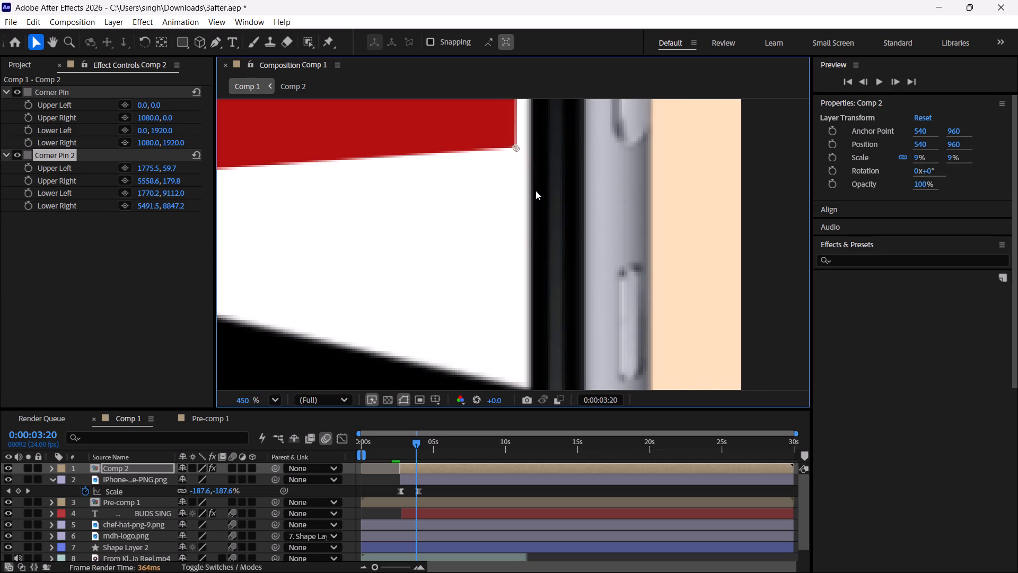
pyautogui.scroll(-1, 534, 233)
pyautogui.scroll(2, 534, 233)
pyautogui.moveTo(534, 236); pyautogui.dragTo(536, 196, button='middle')
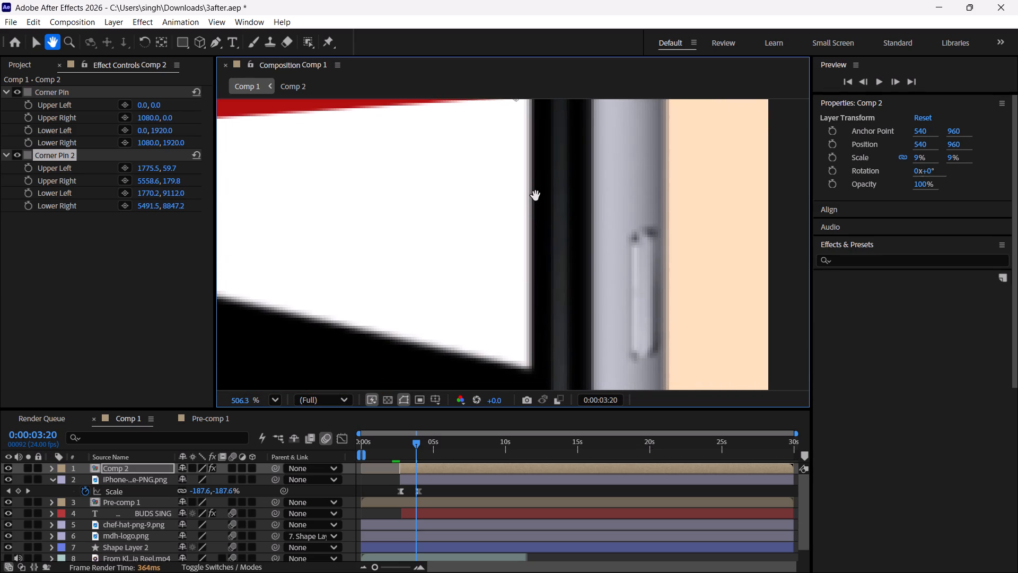
pyautogui.moveTo(536, 196); pyautogui.dragTo(536, 204, button='middle')
pyautogui.moveTo(516, 106); pyautogui.dragTo(521, 201)
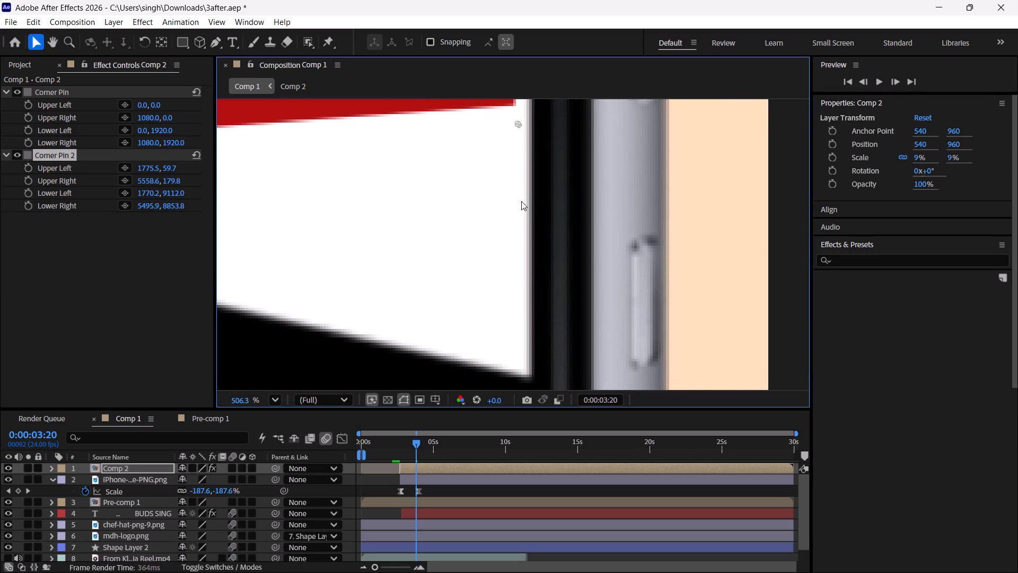
pyautogui.moveTo(521, 201); pyautogui.dragTo(531, 381)
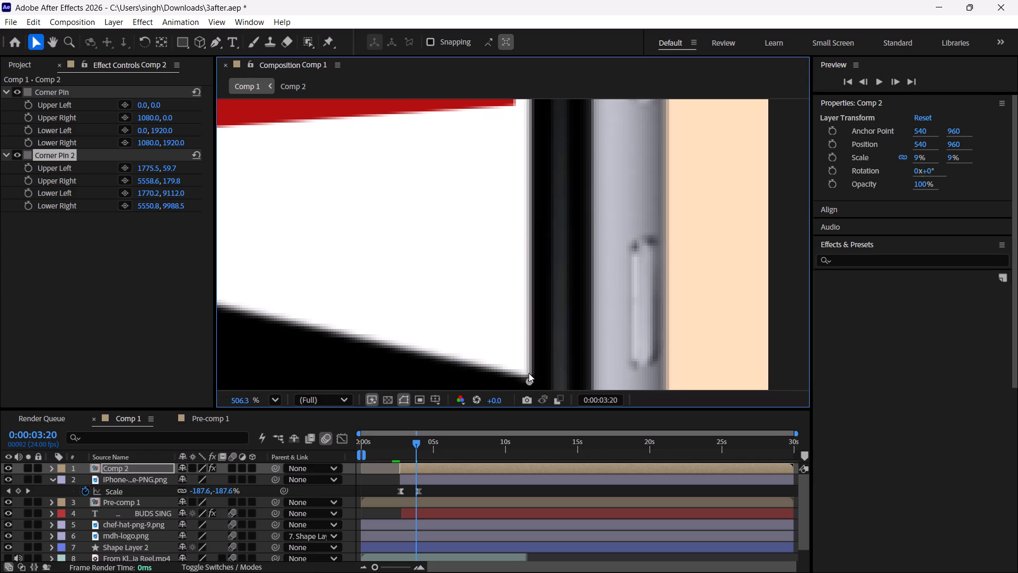
pyautogui.moveTo(528, 380); pyautogui.dragTo(529, 380)
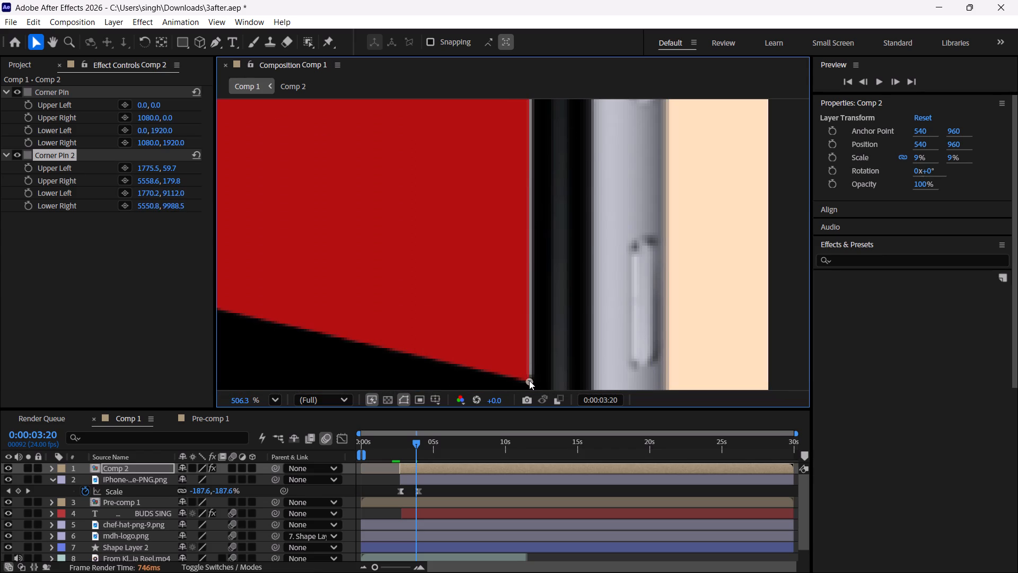
pyautogui.moveTo(529, 380); pyautogui.dragTo(533, 380)
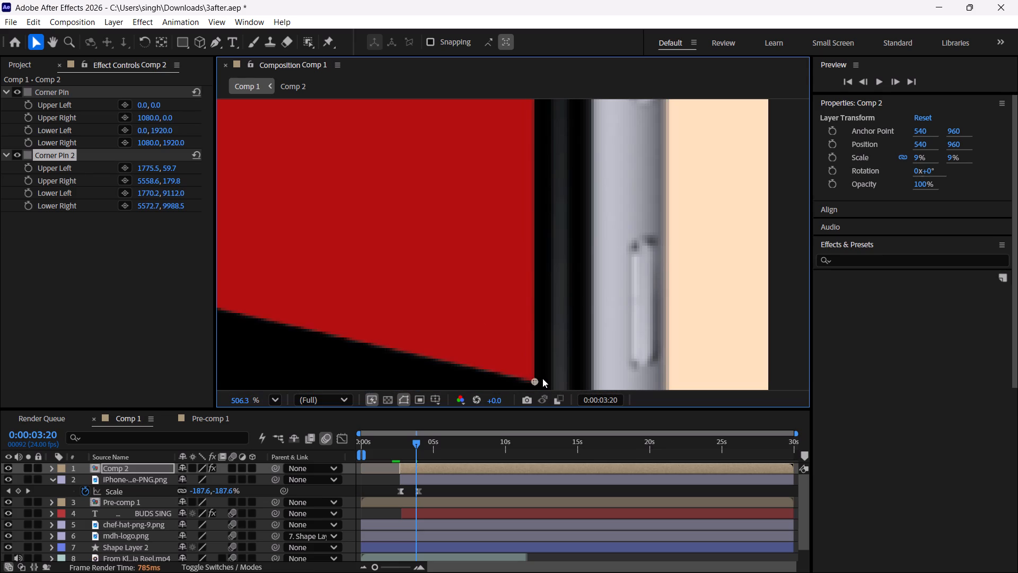
# Deselect Comp 2 and inspect how it fits the iPhone screen, especially along the bottom edge and as a whole.
pyautogui.scroll(-13, 539, 346)
pyautogui.scroll(-7, 519, 300)
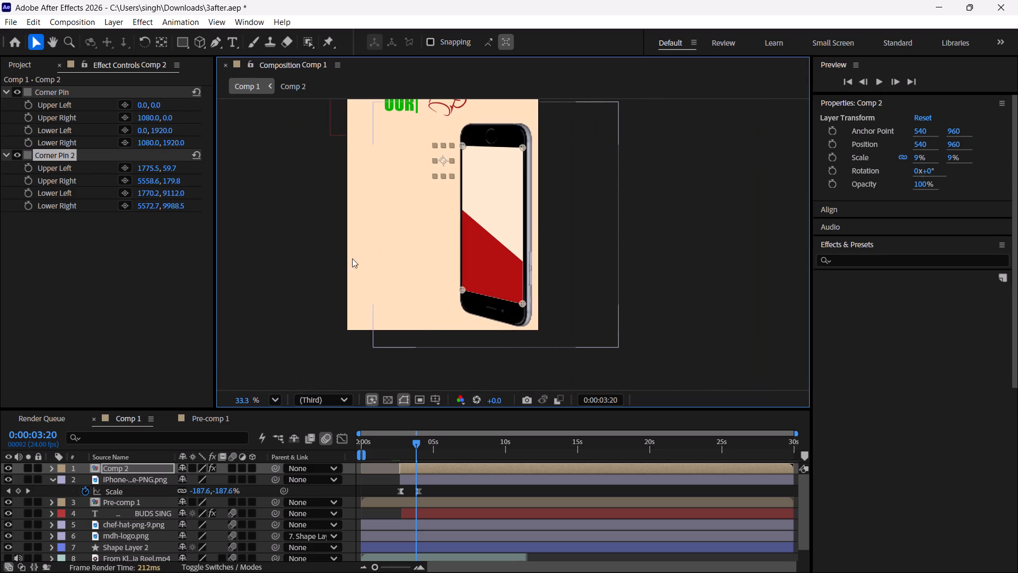
pyautogui.click(297, 270)
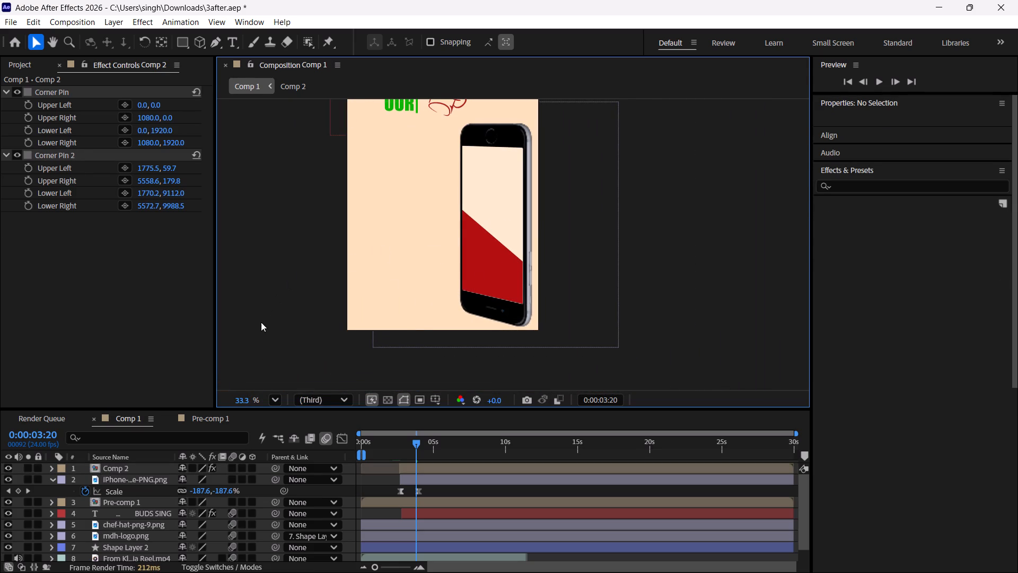
pyautogui.scroll(4, 473, 317)
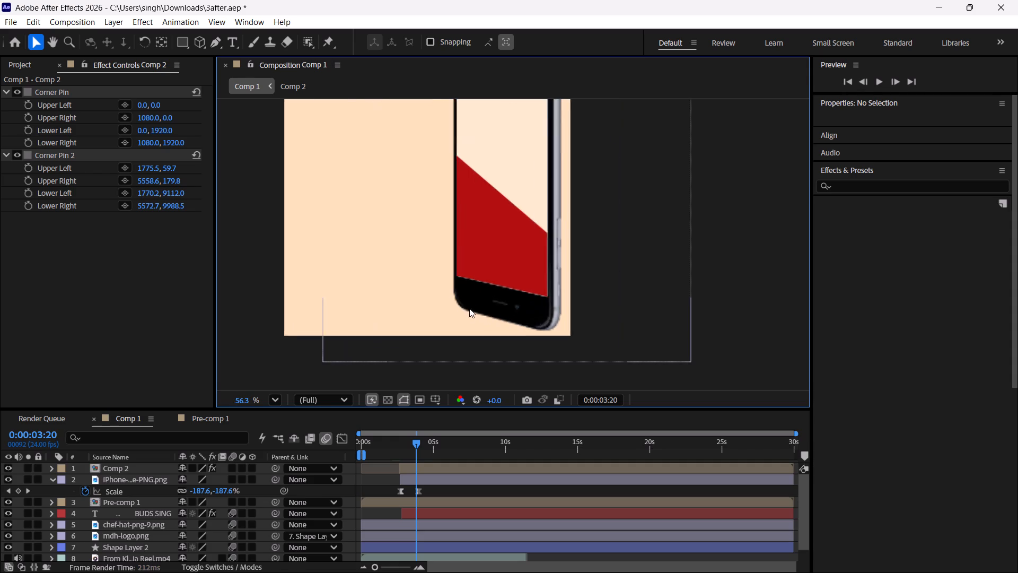
pyautogui.scroll(5, 469, 308)
pyautogui.scroll(3, 514, 256)
pyautogui.scroll(-8, 515, 255)
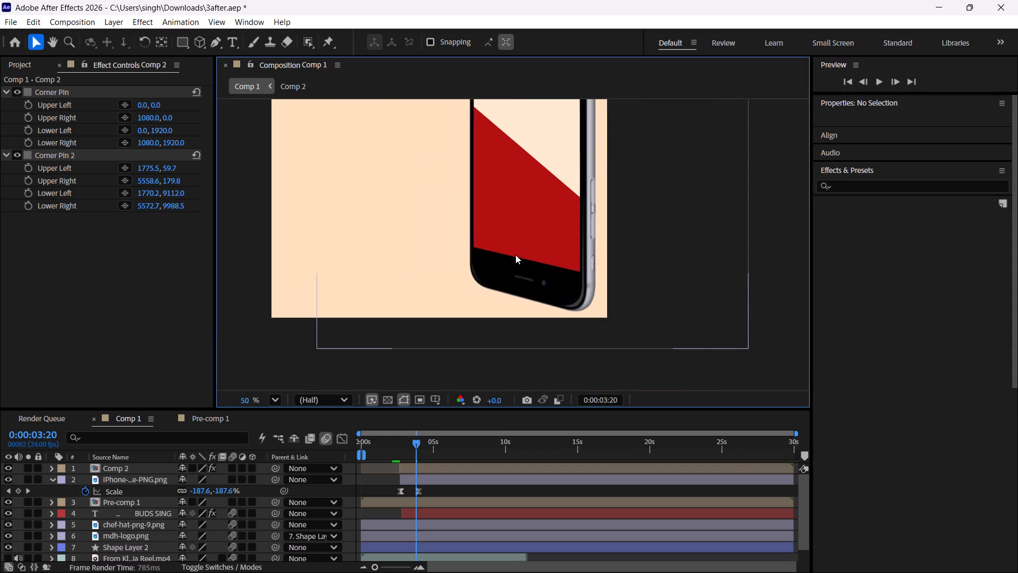
pyautogui.scroll(-1, 515, 255)
pyautogui.moveTo(524, 193); pyautogui.dragTo(536, 277, button='middle')
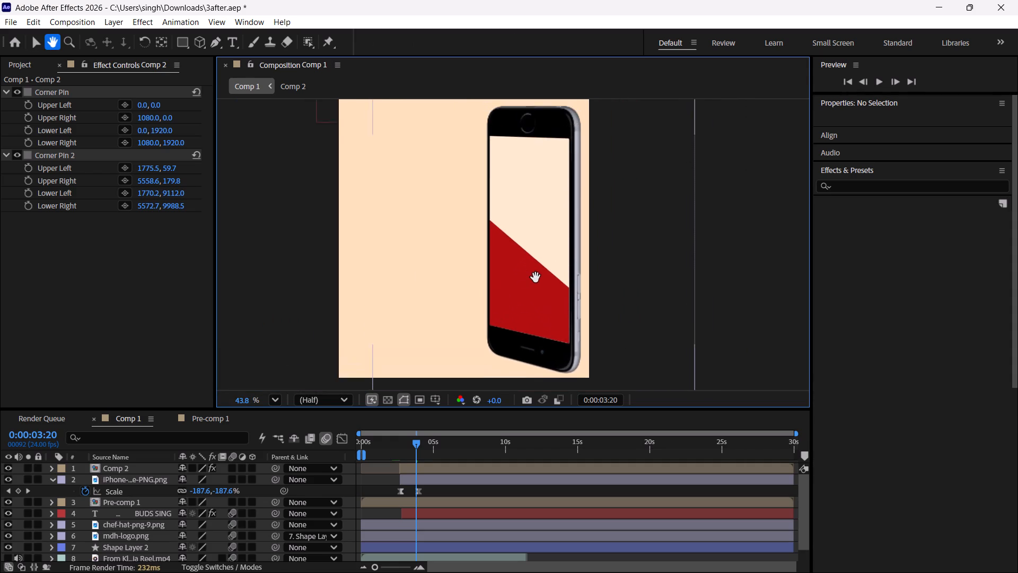
# Scrub Comp 1 between 0:00:02:04 and 0:00:04:00 to compare the iPhone layer's scale-in with Comp 2.
pyautogui.moveTo(536, 277); pyautogui.dragTo(555, 285, button='middle')
pyautogui.scroll(-1, 557, 281)
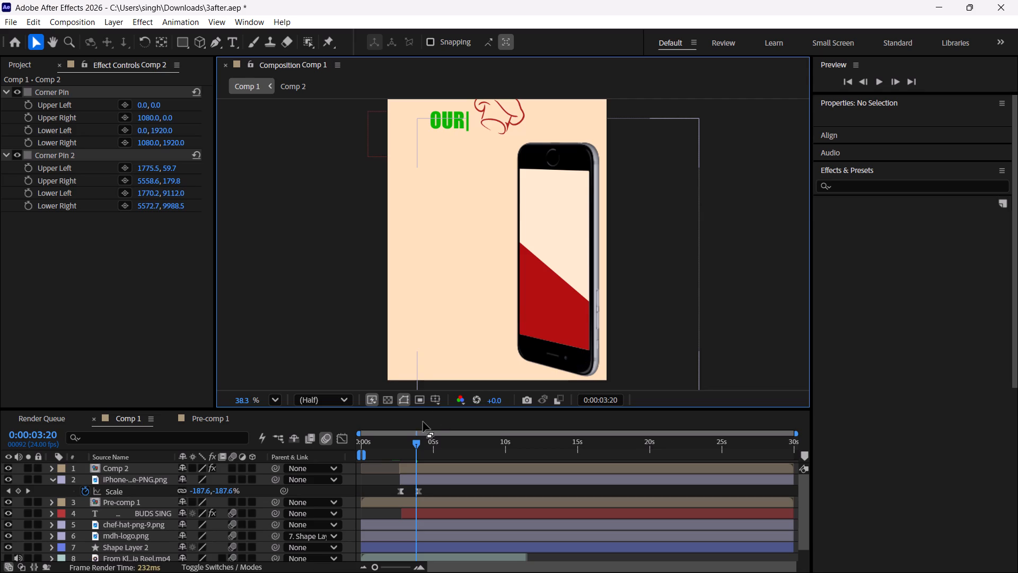
pyautogui.moveTo(415, 440); pyautogui.dragTo(391, 454)
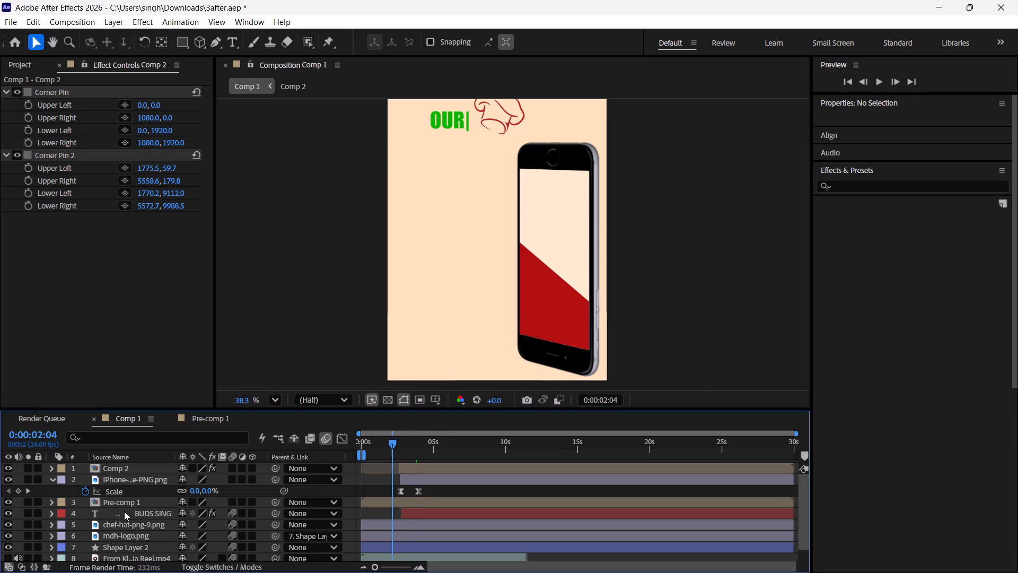
pyautogui.click(144, 477)
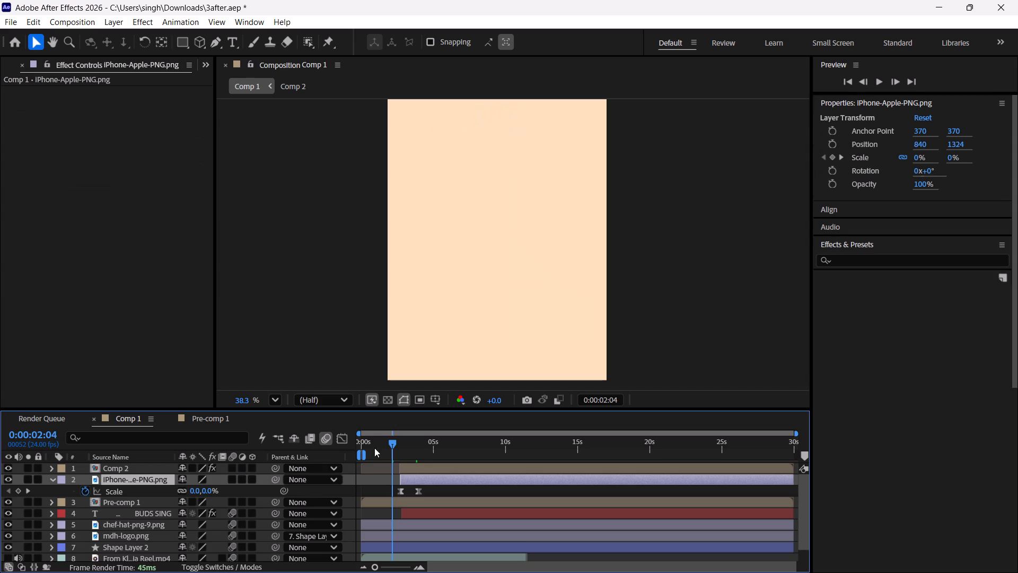
pyautogui.moveTo(391, 439); pyautogui.dragTo(400, 438)
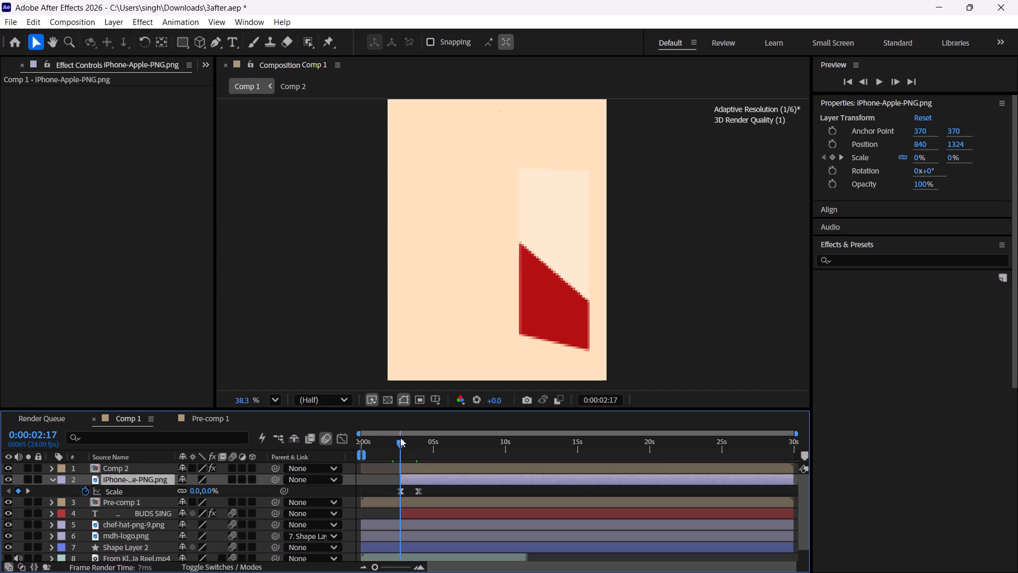
pyautogui.moveTo(400, 438); pyautogui.dragTo(419, 438)
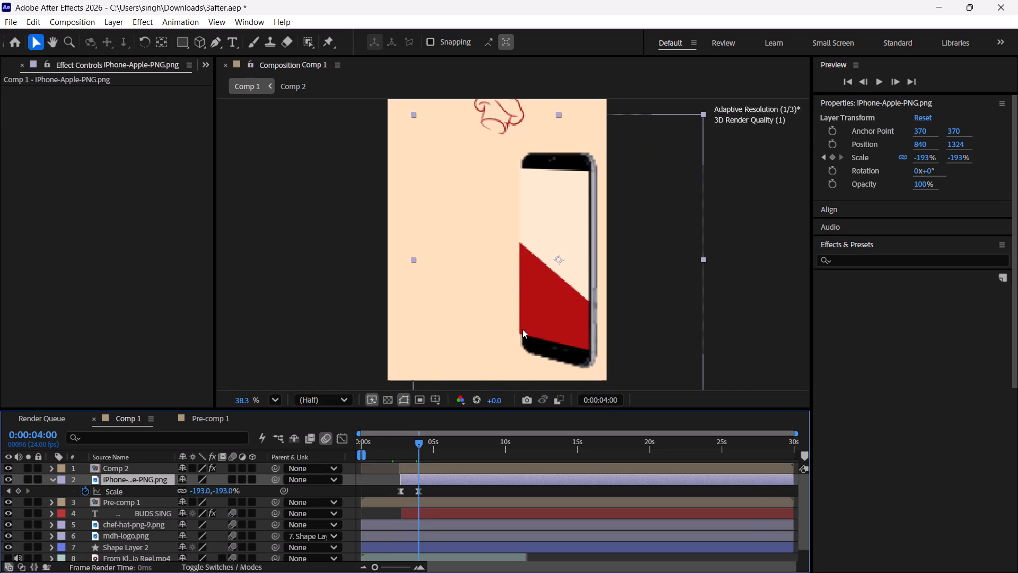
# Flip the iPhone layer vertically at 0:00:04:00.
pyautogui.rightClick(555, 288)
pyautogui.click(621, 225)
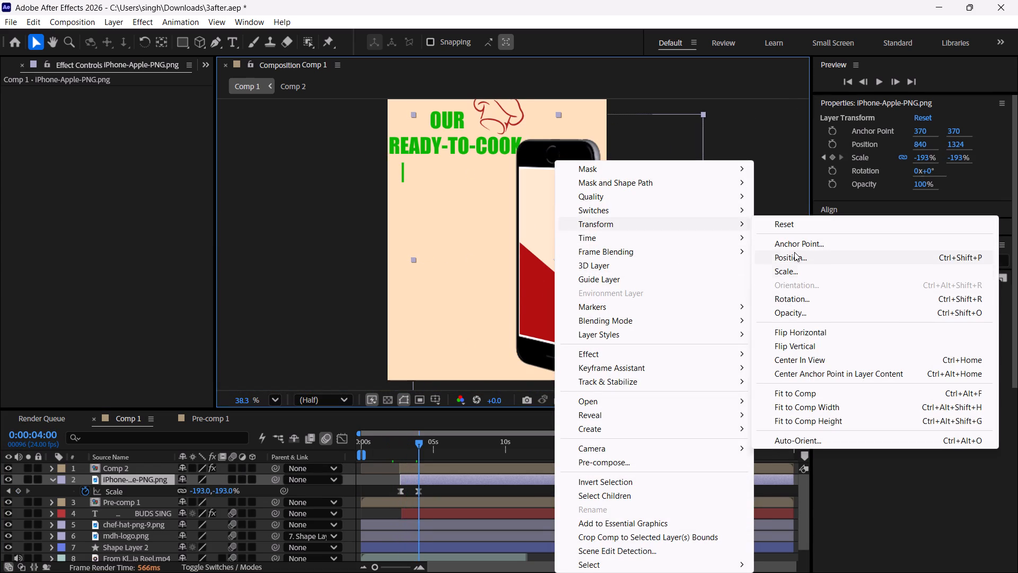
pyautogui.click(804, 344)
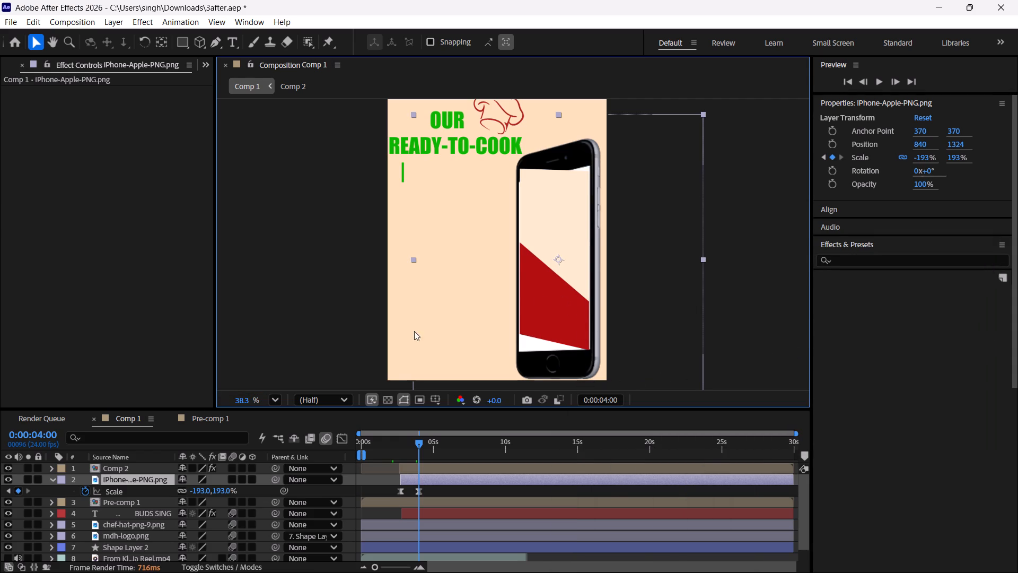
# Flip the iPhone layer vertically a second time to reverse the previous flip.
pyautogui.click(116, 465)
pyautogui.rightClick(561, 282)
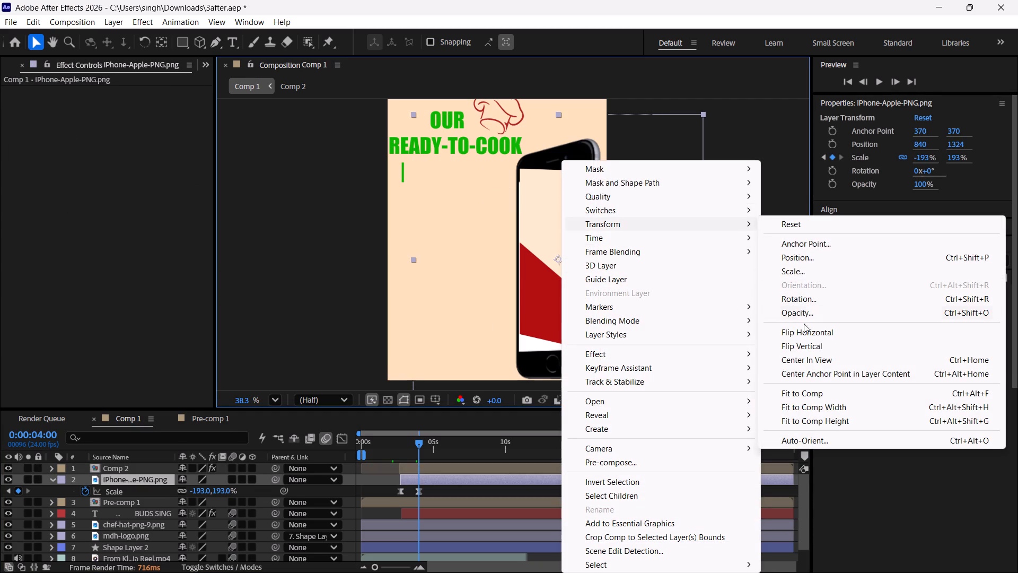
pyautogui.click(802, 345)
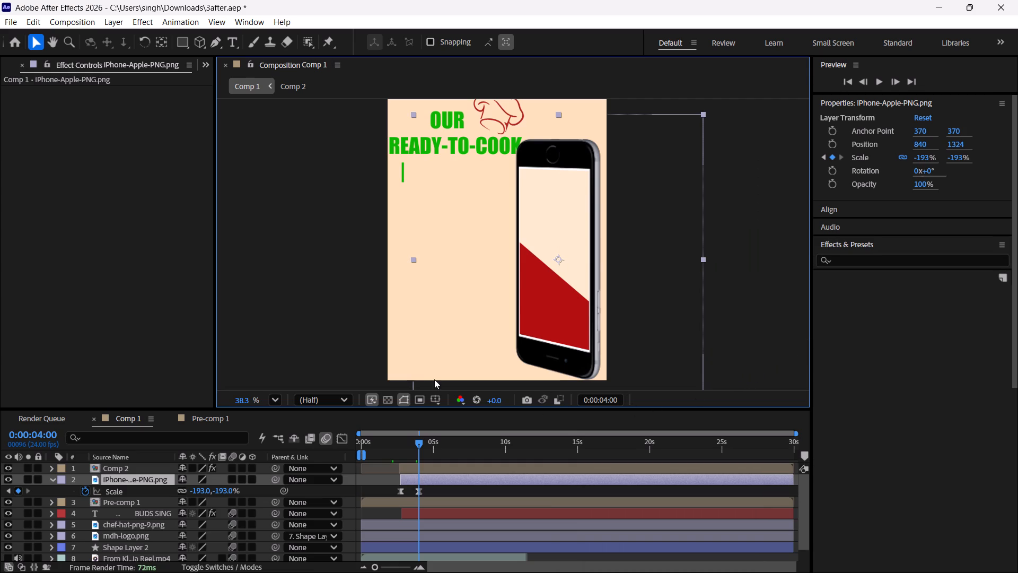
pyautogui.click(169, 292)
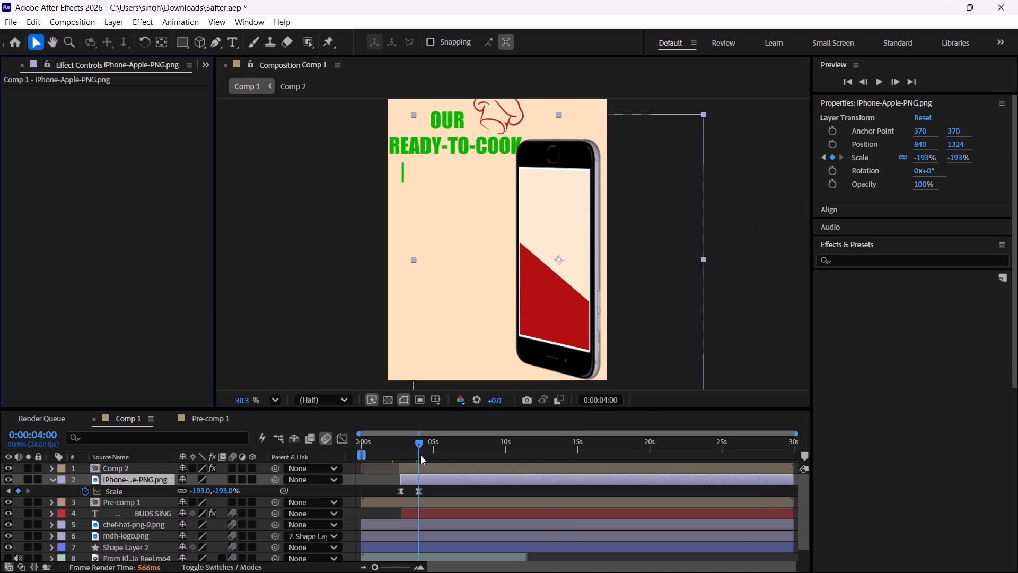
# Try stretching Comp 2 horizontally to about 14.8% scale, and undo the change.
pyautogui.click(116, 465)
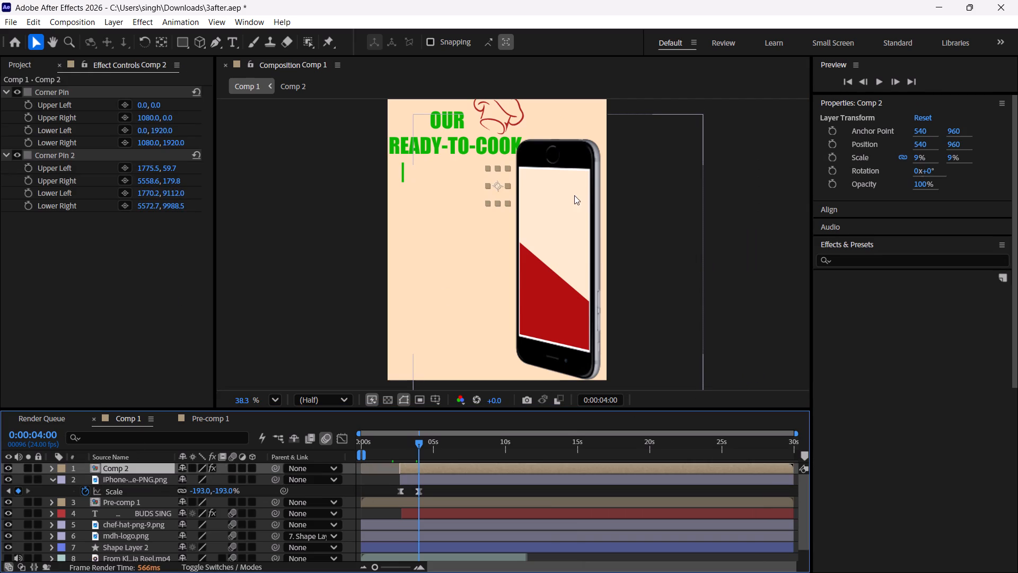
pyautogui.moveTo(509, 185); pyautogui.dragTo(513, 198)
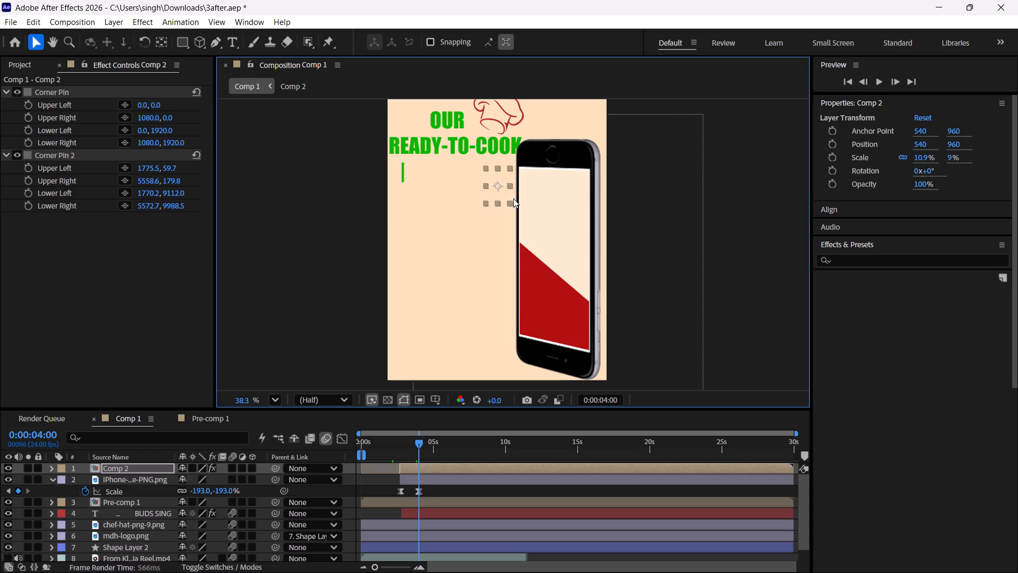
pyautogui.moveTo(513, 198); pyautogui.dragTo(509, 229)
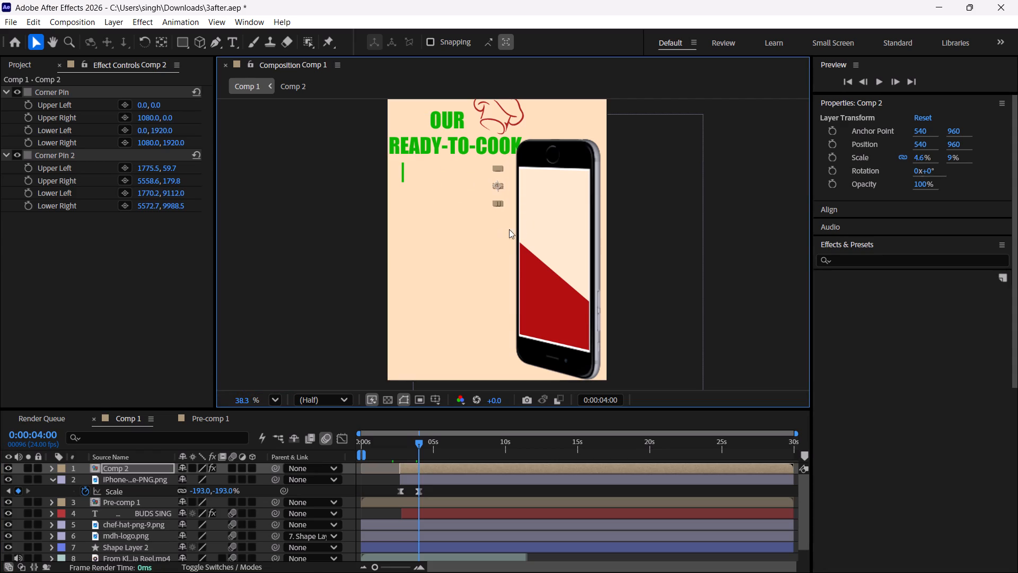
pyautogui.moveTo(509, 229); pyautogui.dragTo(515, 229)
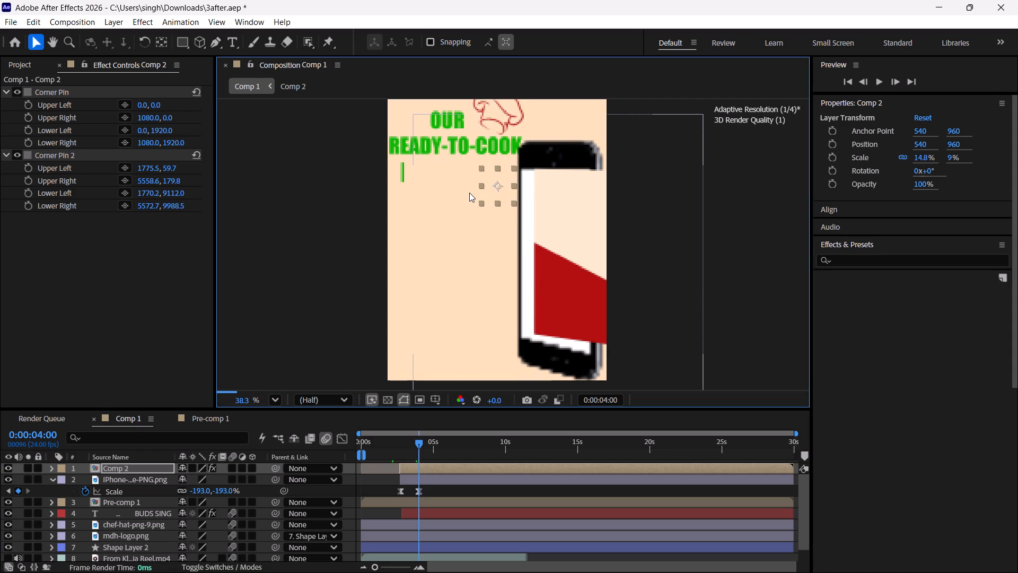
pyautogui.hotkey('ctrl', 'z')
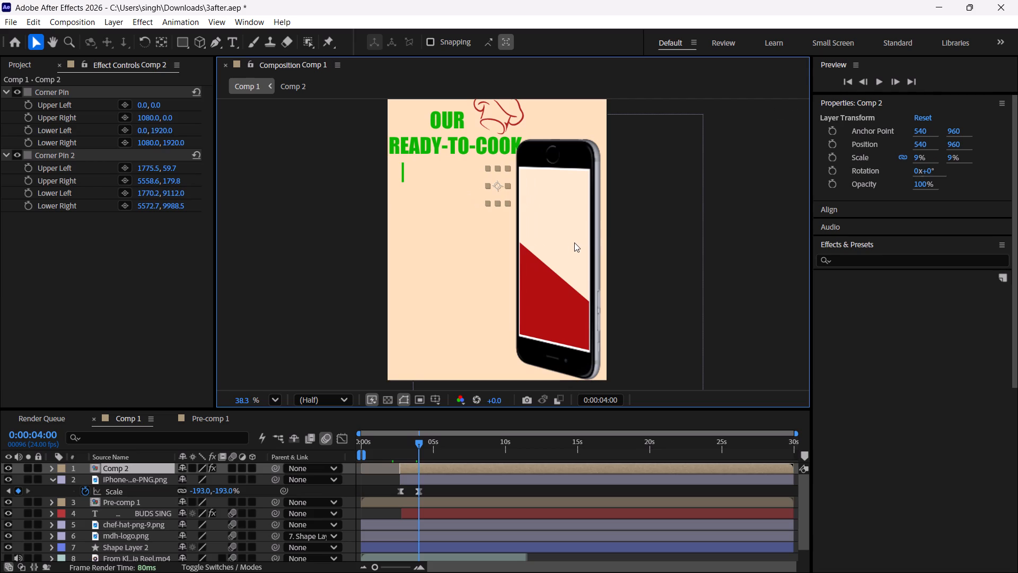
# Apply a Corner Pin distortion effect to the iPhone-Apple-PNG layer.
pyautogui.click(568, 244)
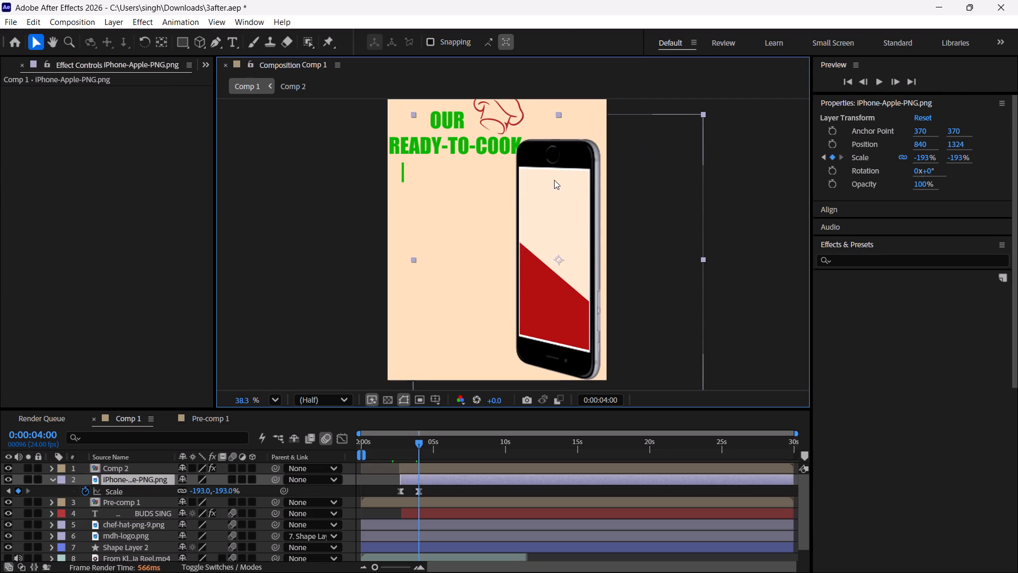
pyautogui.click(554, 180)
pyautogui.click(551, 209)
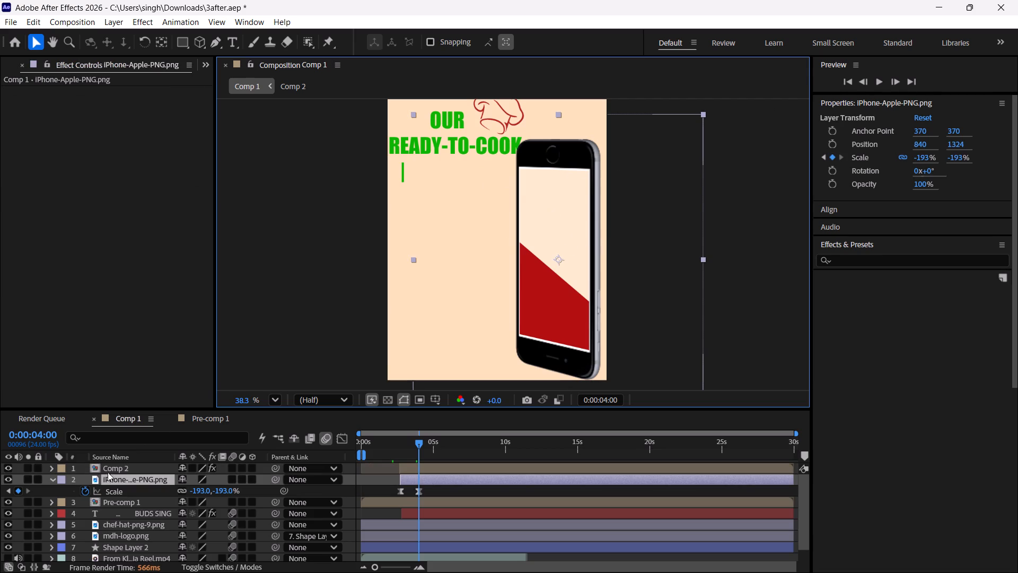
pyautogui.click(116, 482)
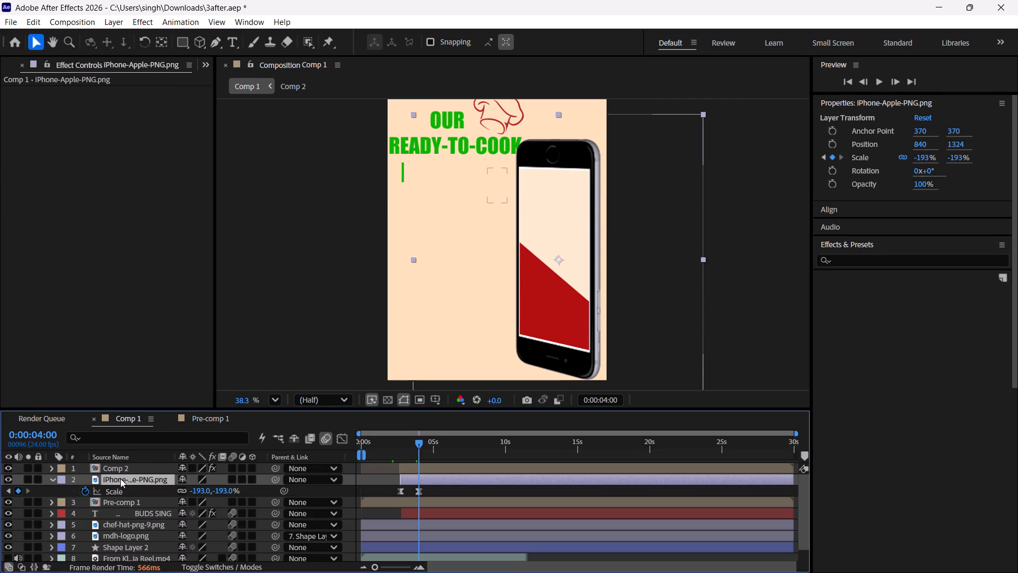
pyautogui.click(120, 479)
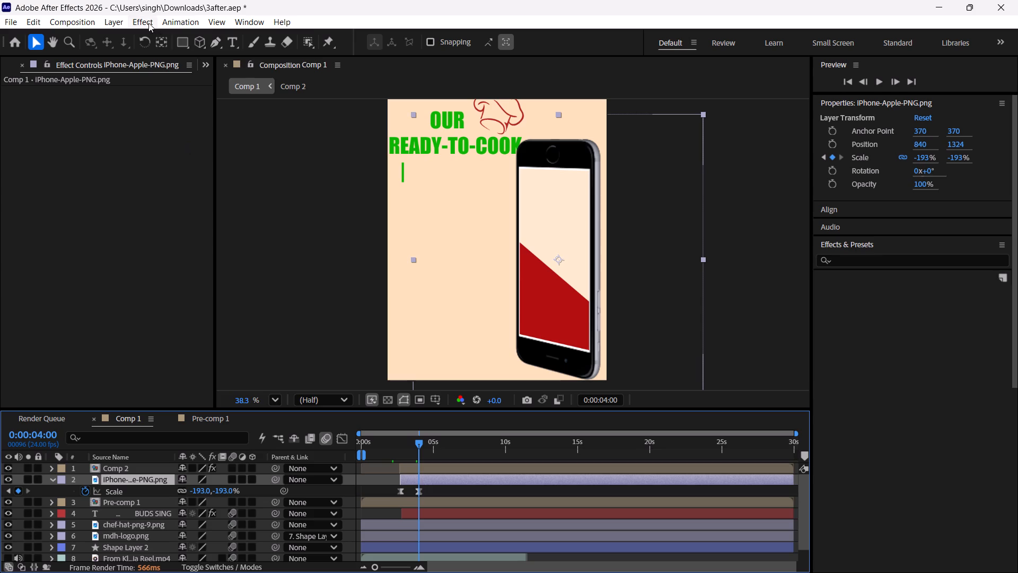
pyautogui.click(148, 23)
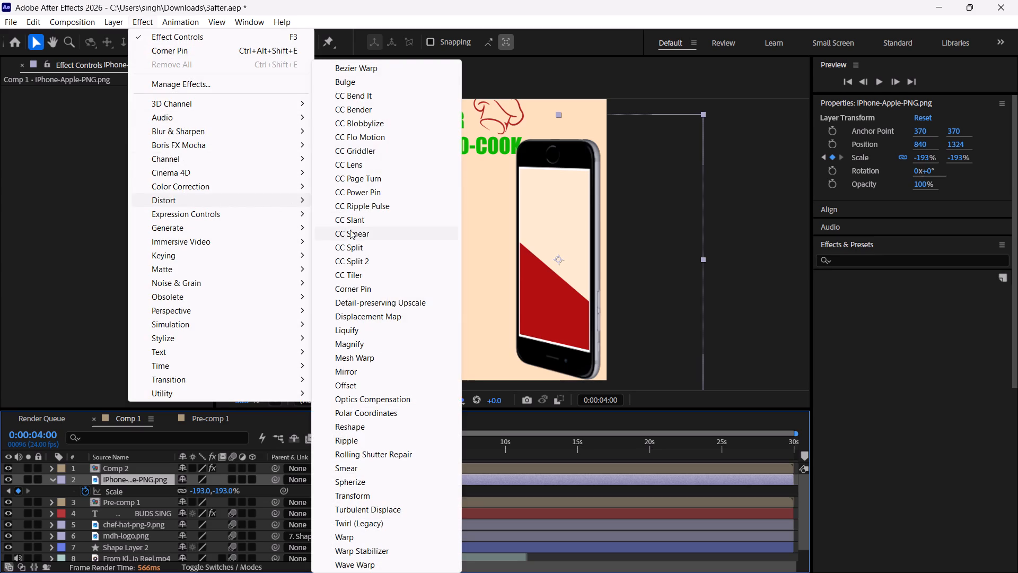
pyautogui.click(367, 290)
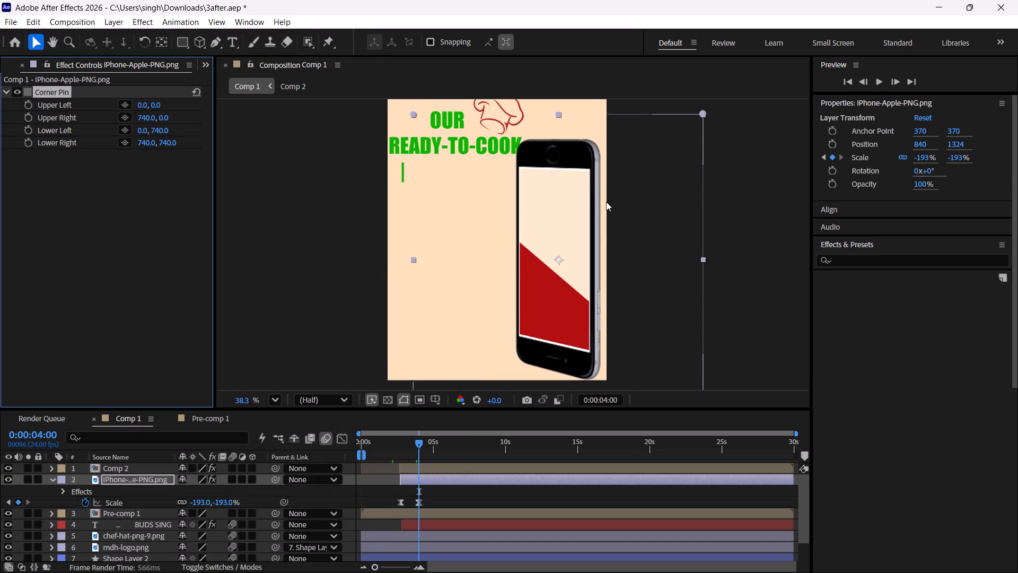
# Move the iPhone layer's Lower Left Corner Pin point inward to about 291, 629.
pyautogui.scroll(3, 568, 178)
pyautogui.scroll(-3, 568, 177)
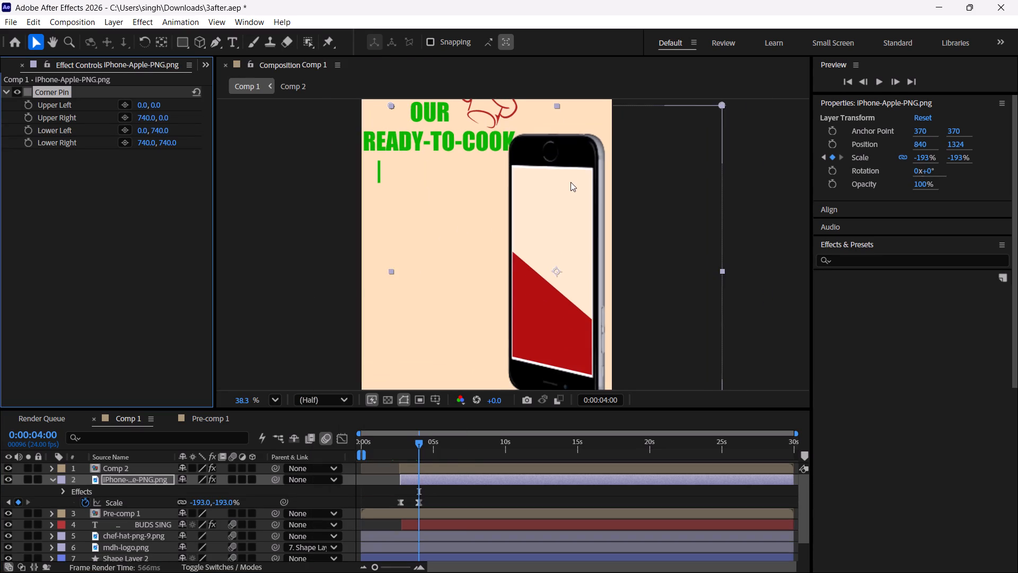
pyautogui.scroll(2, 573, 183)
pyautogui.scroll(-2, 574, 183)
pyautogui.moveTo(704, 111); pyautogui.dragTo(622, 161)
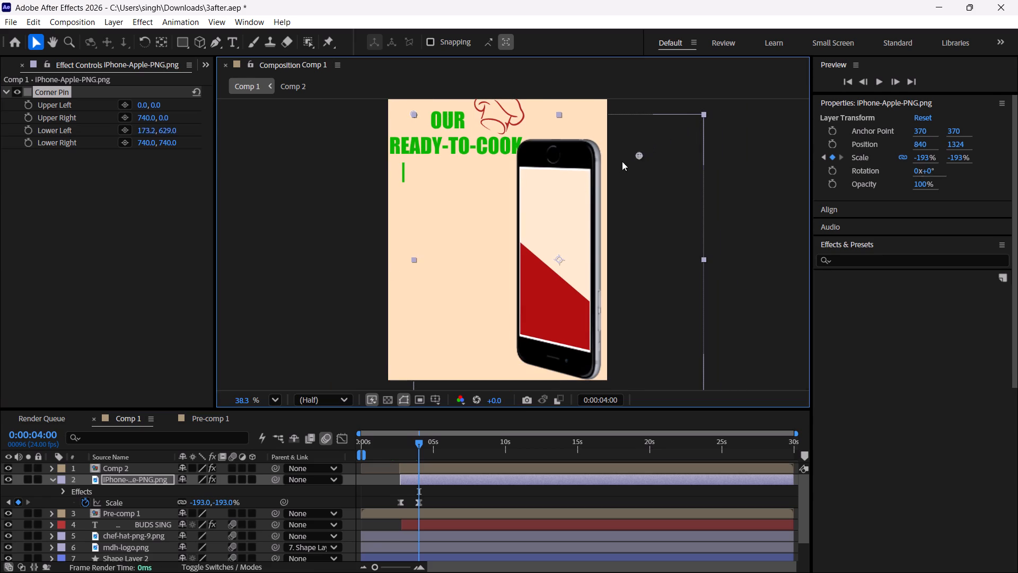
pyautogui.moveTo(622, 161); pyautogui.dragTo(590, 155)
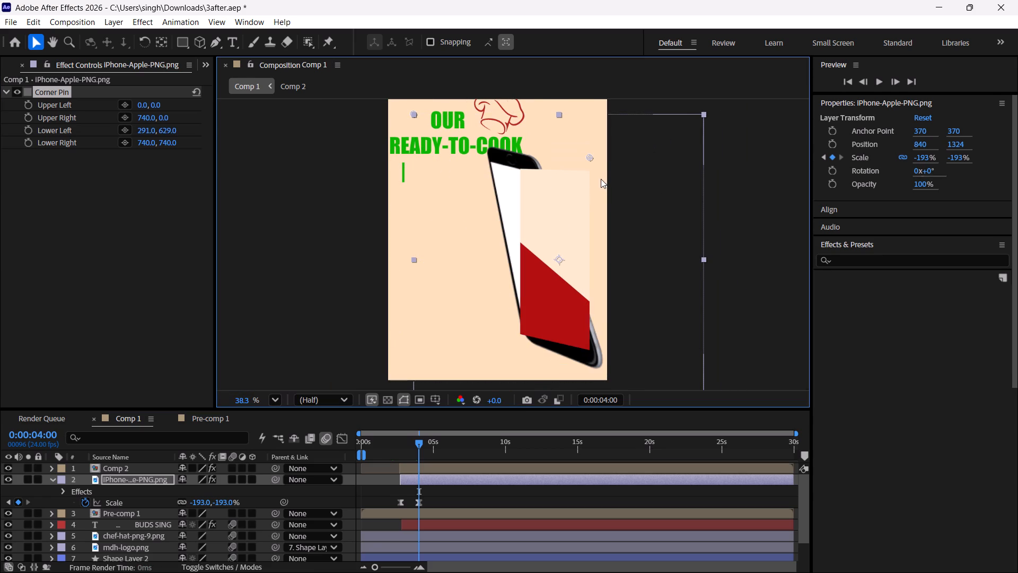
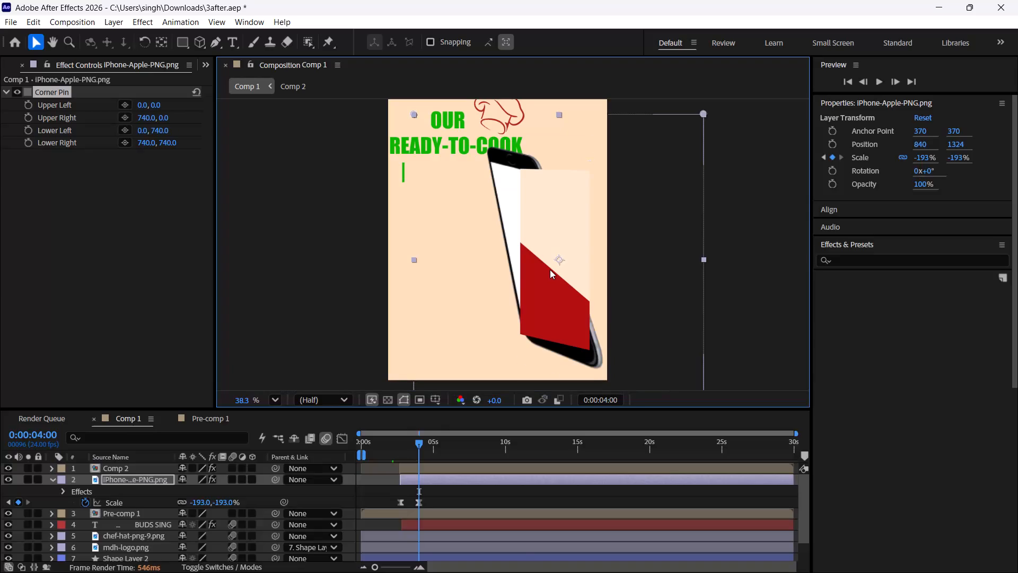
# Undo the Corner Pin effect and the last vertical flip on the iPhone-Apple-PNG layer.
pyautogui.hotkey('ctrl', 'z')
pyautogui.hotkey('ctrl', 'z')
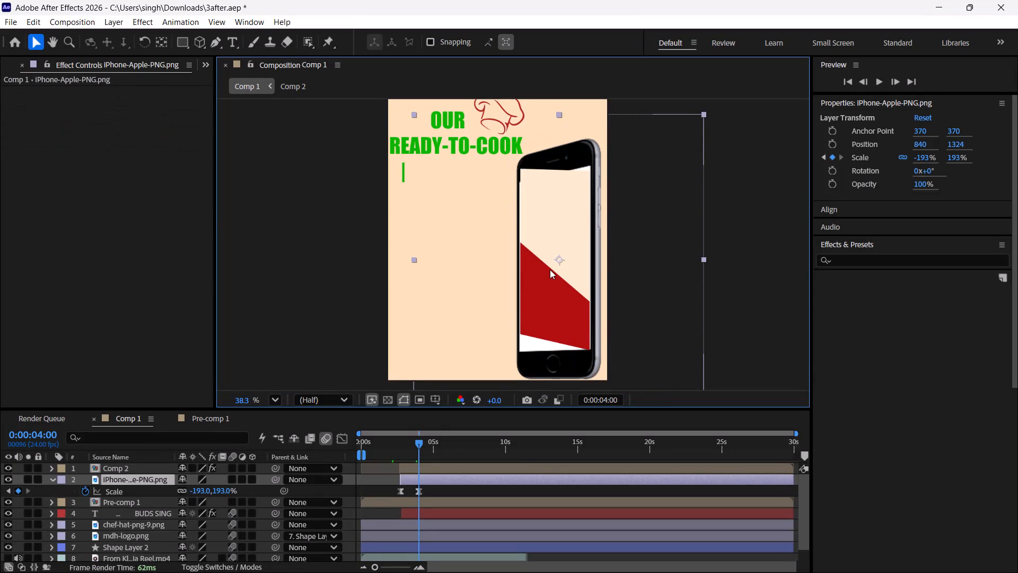
pyautogui.click(109, 308)
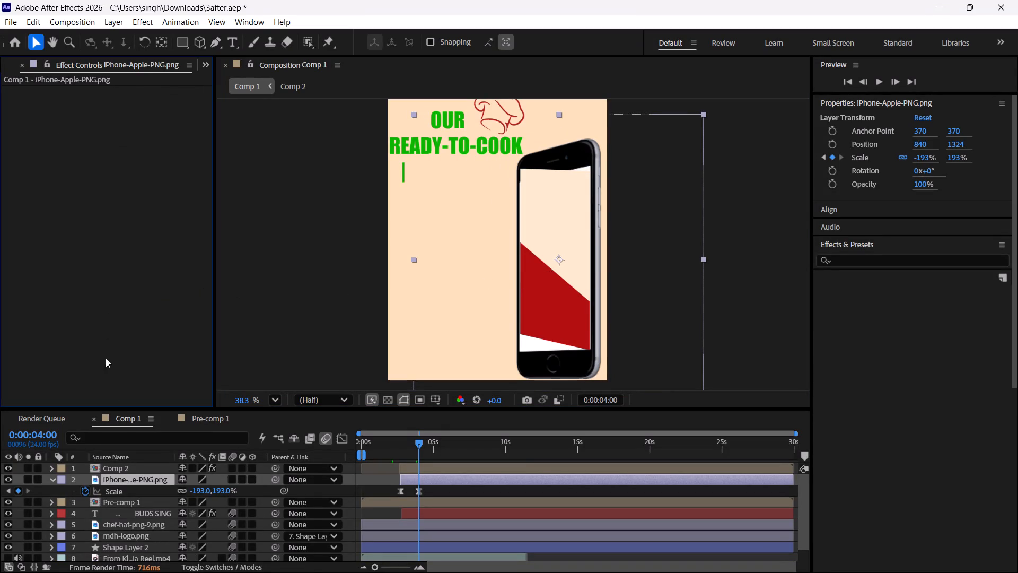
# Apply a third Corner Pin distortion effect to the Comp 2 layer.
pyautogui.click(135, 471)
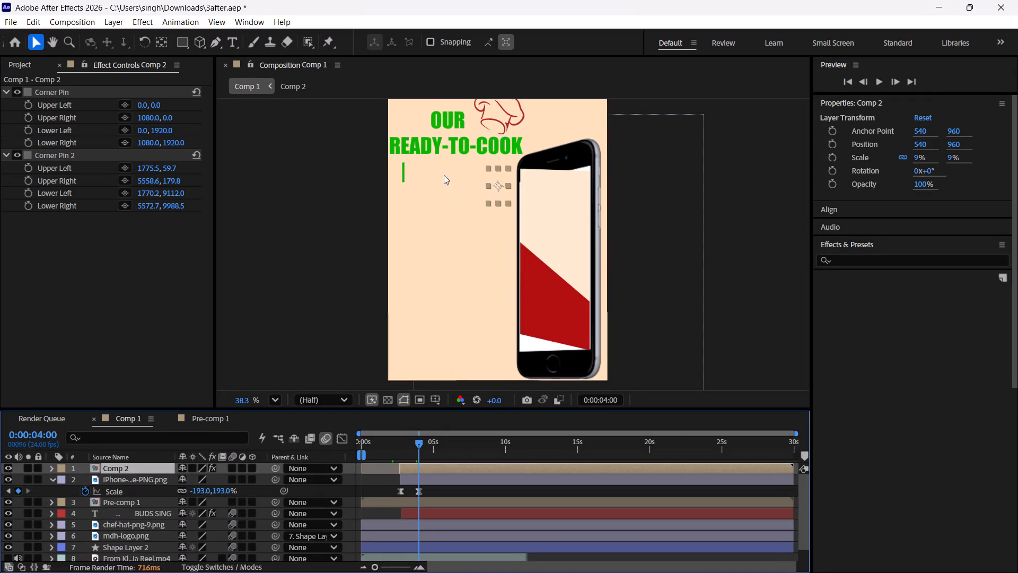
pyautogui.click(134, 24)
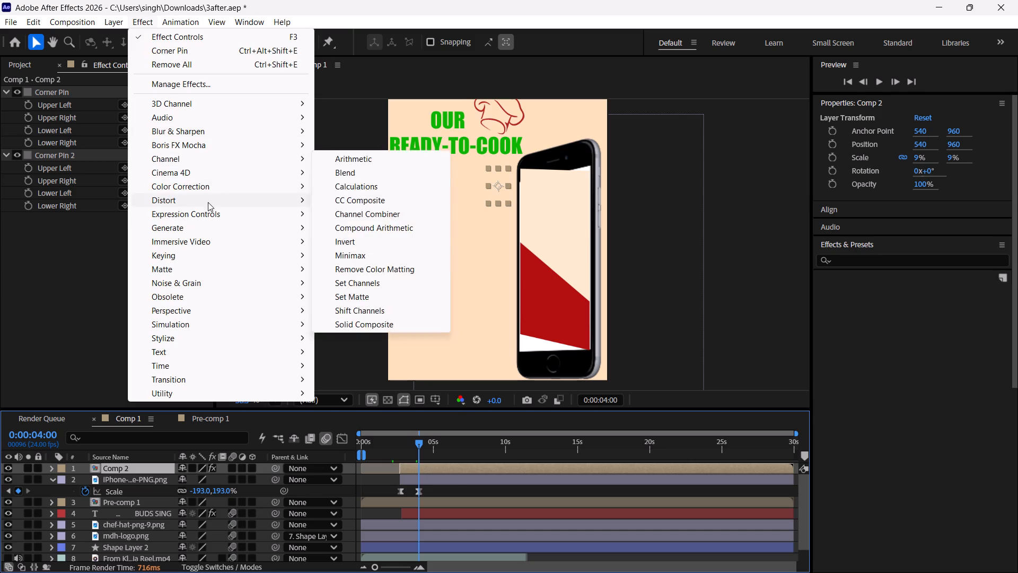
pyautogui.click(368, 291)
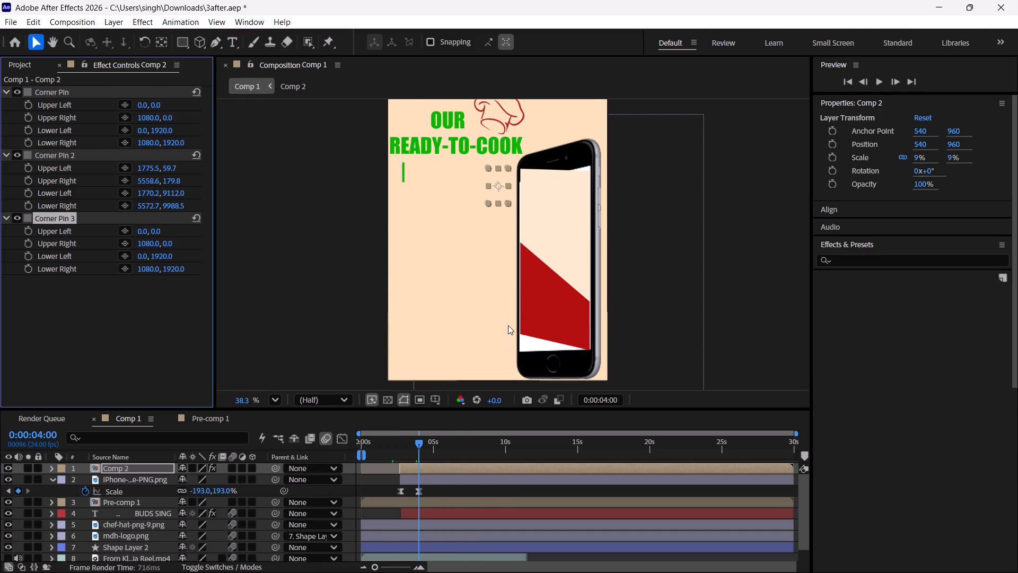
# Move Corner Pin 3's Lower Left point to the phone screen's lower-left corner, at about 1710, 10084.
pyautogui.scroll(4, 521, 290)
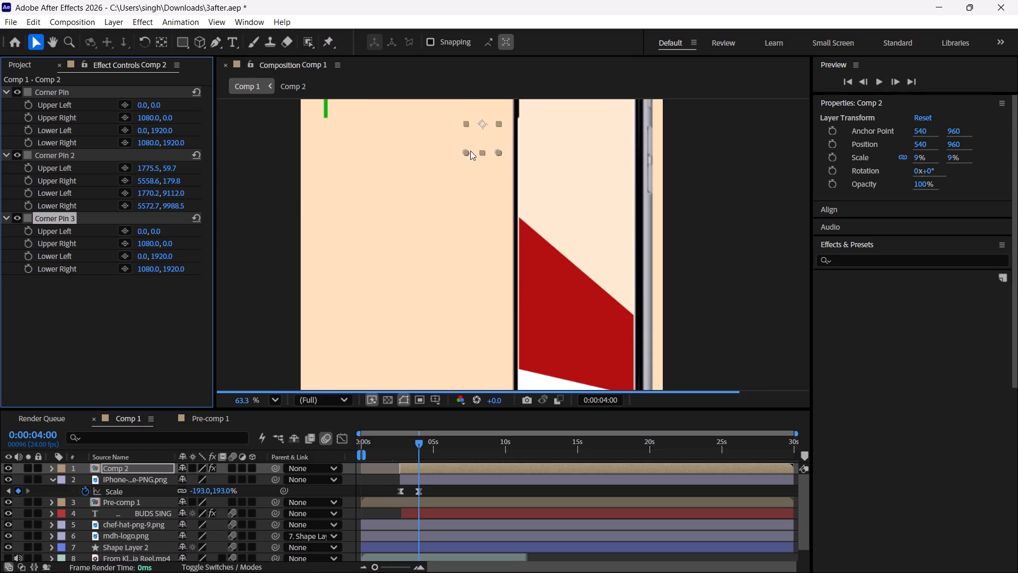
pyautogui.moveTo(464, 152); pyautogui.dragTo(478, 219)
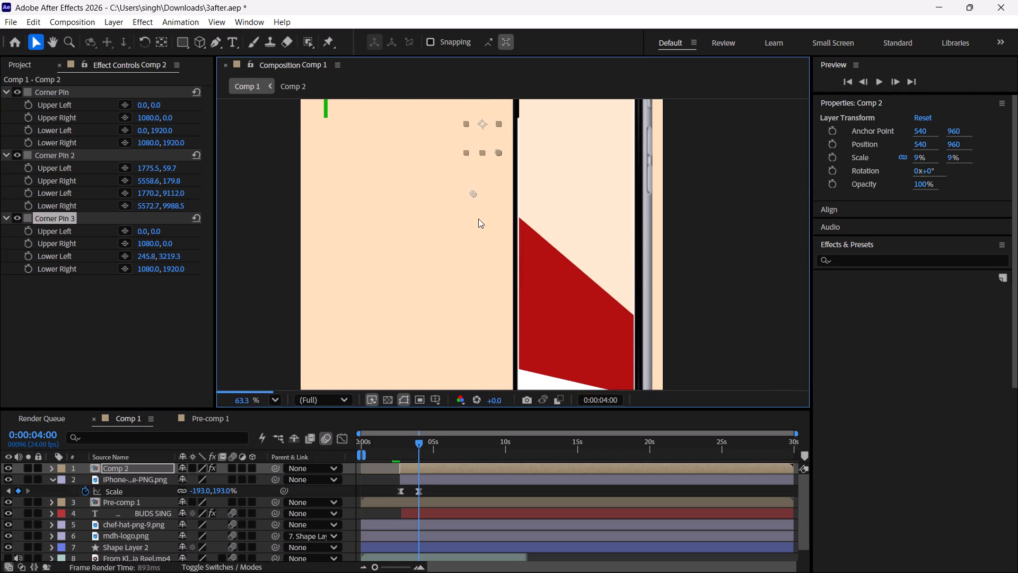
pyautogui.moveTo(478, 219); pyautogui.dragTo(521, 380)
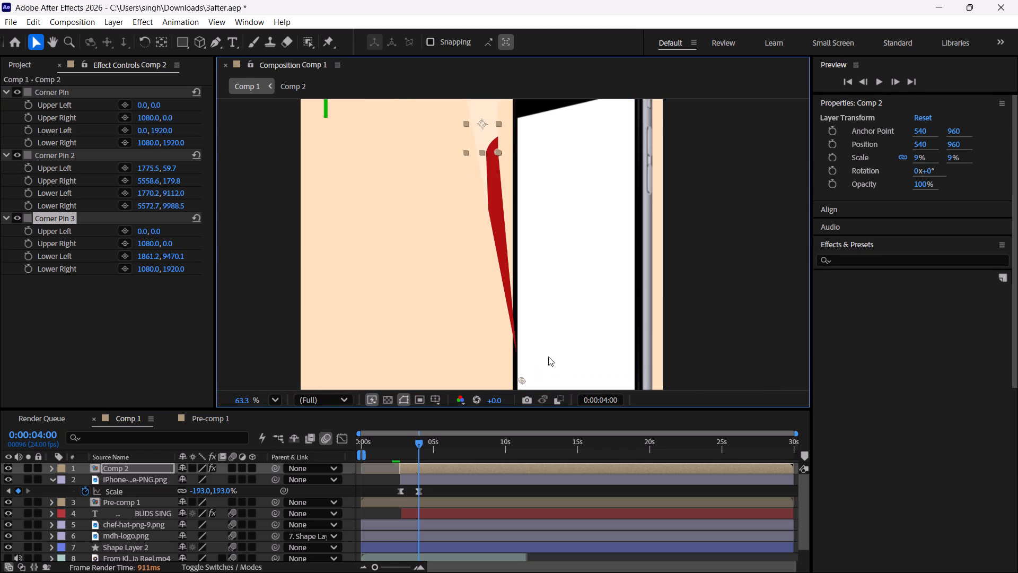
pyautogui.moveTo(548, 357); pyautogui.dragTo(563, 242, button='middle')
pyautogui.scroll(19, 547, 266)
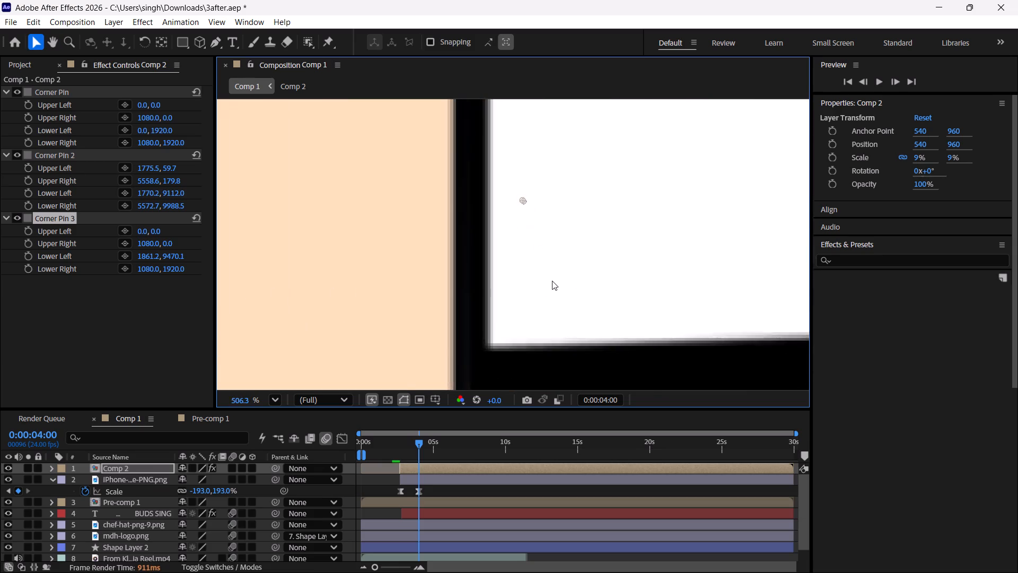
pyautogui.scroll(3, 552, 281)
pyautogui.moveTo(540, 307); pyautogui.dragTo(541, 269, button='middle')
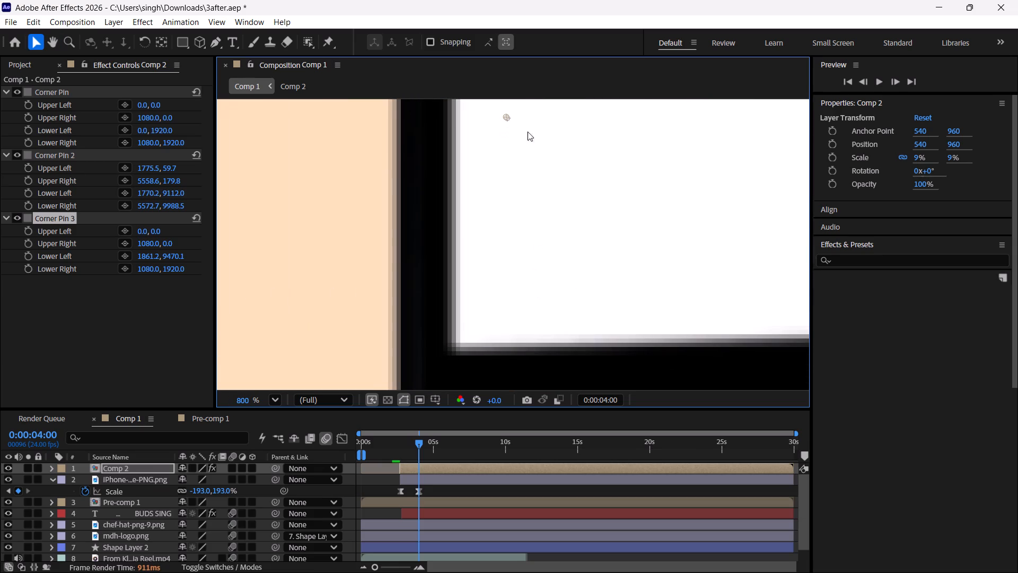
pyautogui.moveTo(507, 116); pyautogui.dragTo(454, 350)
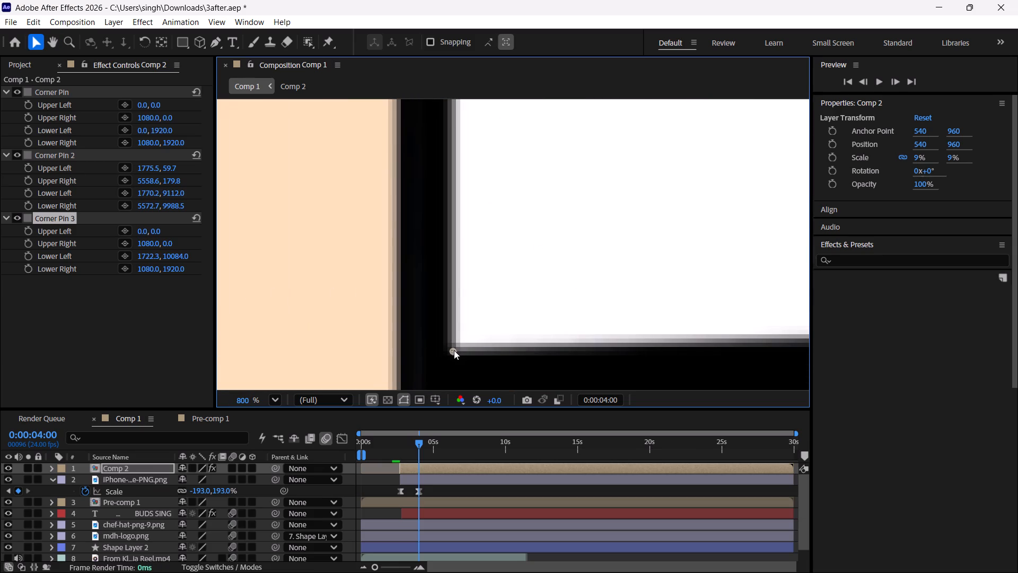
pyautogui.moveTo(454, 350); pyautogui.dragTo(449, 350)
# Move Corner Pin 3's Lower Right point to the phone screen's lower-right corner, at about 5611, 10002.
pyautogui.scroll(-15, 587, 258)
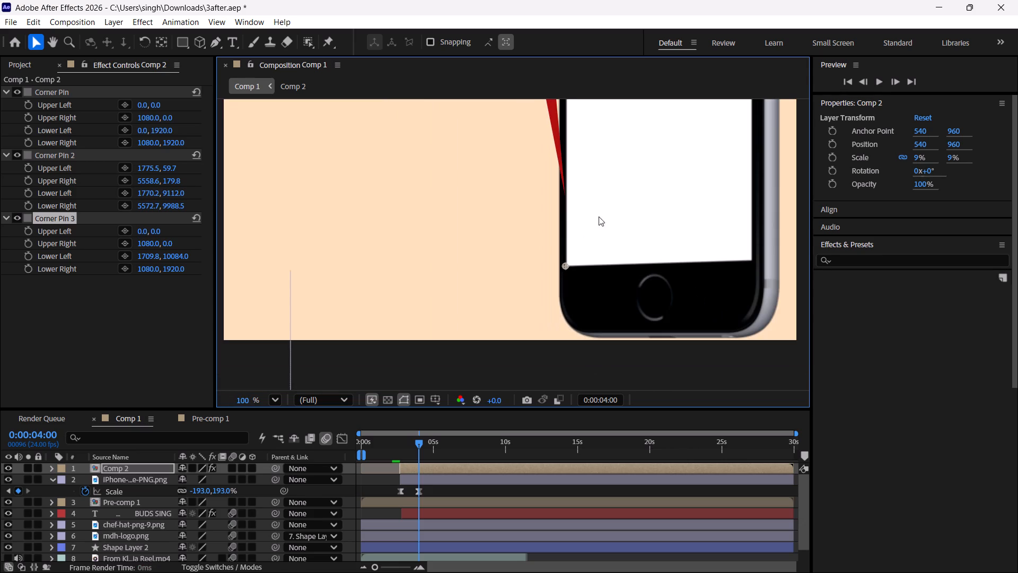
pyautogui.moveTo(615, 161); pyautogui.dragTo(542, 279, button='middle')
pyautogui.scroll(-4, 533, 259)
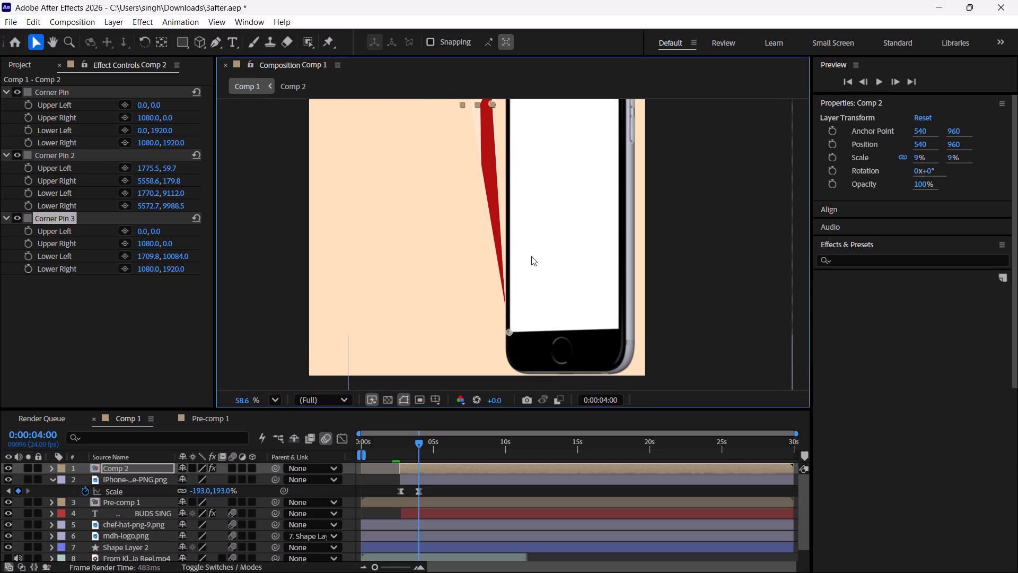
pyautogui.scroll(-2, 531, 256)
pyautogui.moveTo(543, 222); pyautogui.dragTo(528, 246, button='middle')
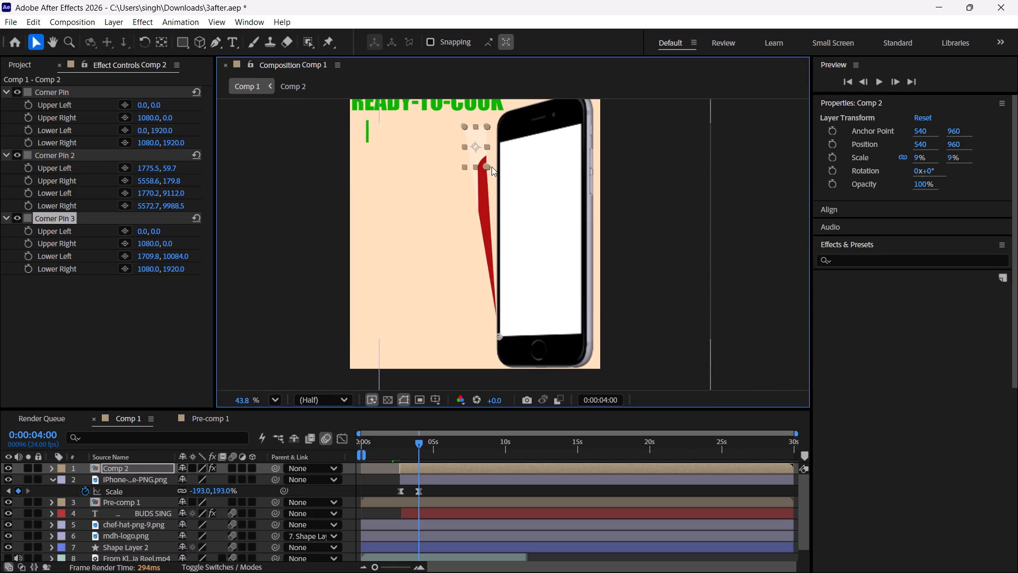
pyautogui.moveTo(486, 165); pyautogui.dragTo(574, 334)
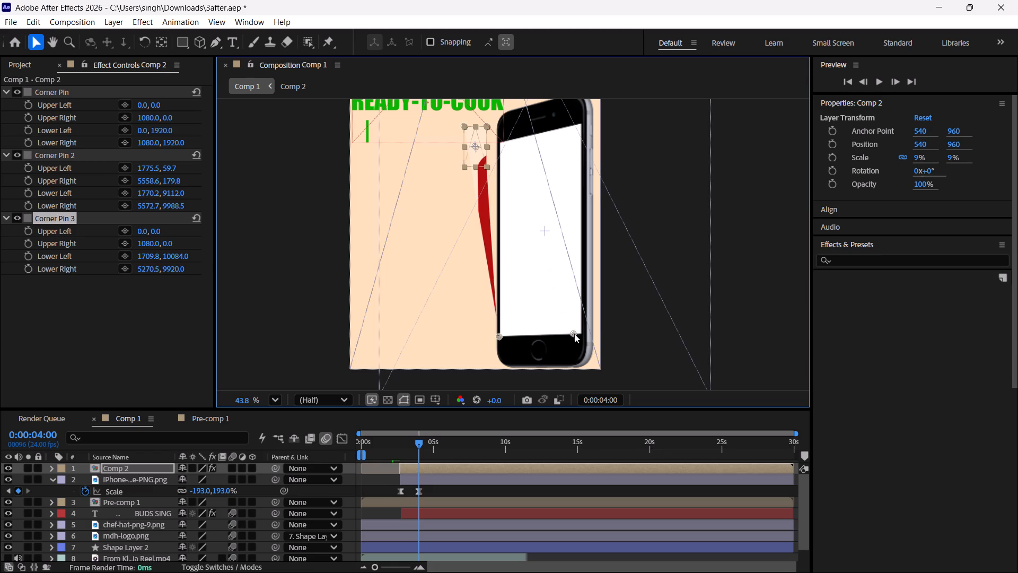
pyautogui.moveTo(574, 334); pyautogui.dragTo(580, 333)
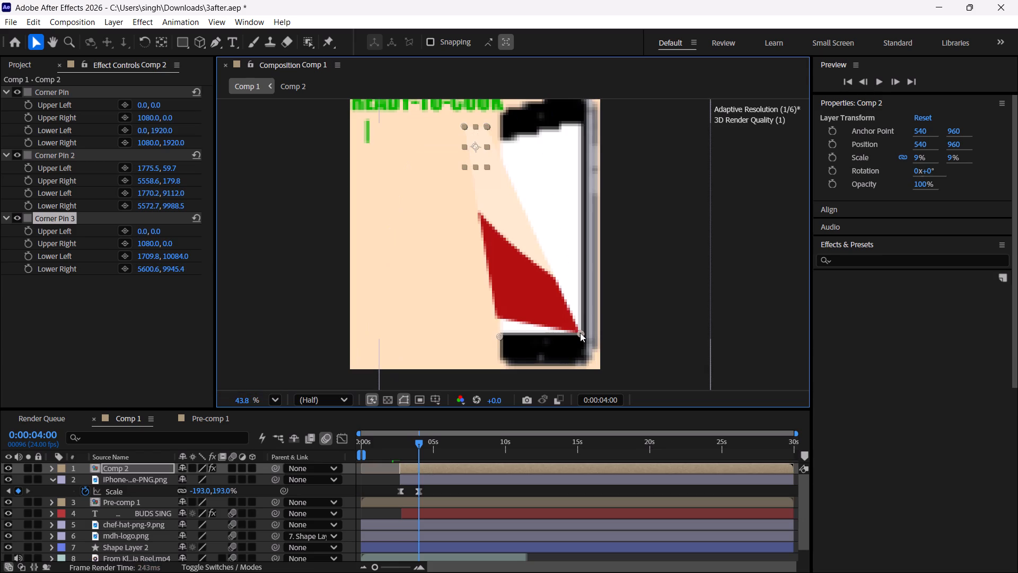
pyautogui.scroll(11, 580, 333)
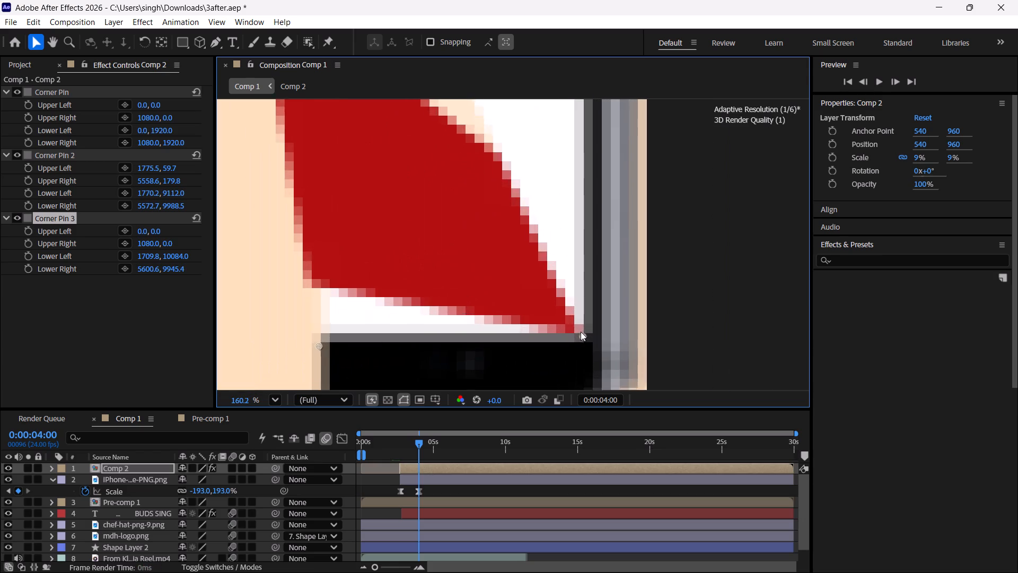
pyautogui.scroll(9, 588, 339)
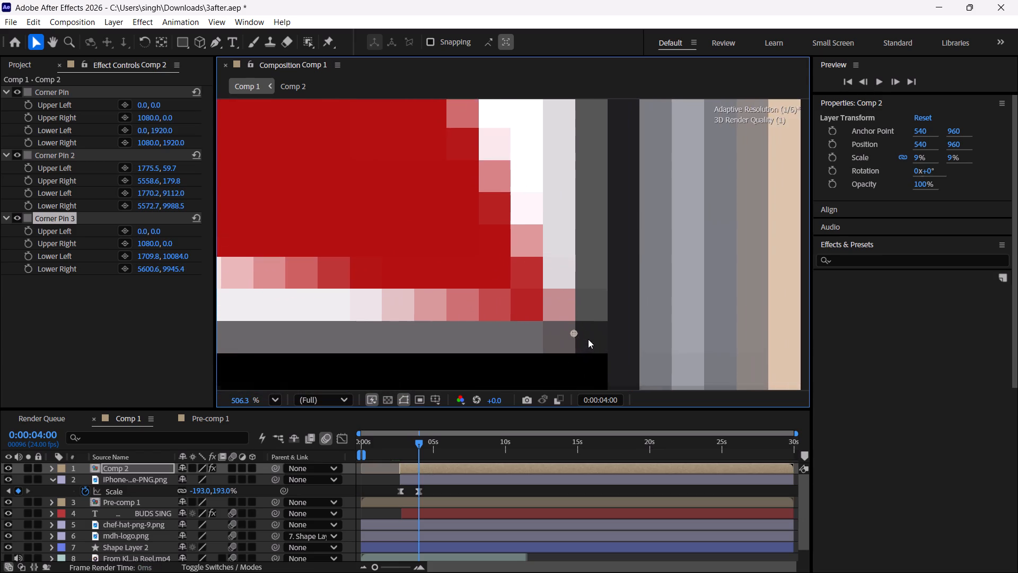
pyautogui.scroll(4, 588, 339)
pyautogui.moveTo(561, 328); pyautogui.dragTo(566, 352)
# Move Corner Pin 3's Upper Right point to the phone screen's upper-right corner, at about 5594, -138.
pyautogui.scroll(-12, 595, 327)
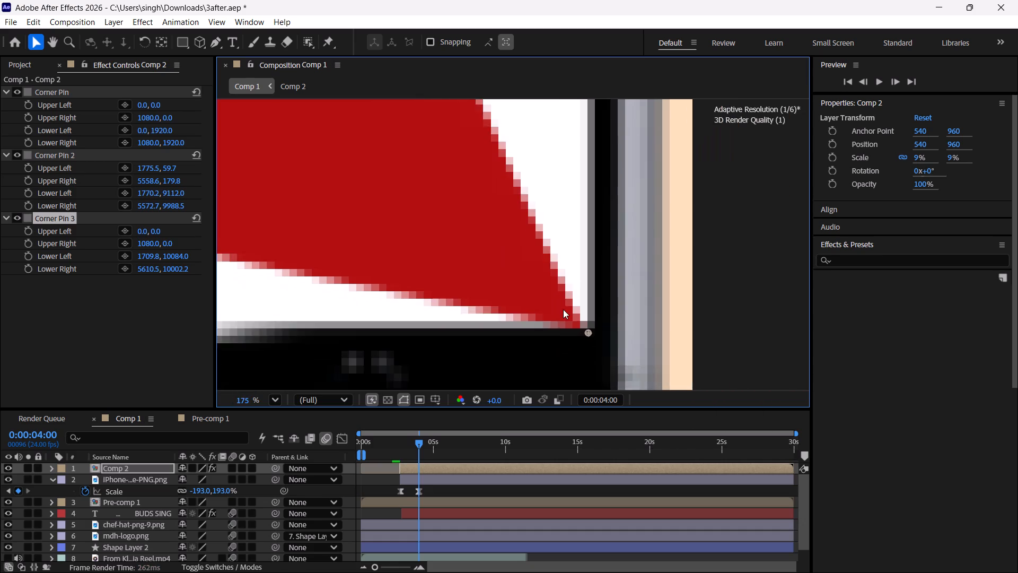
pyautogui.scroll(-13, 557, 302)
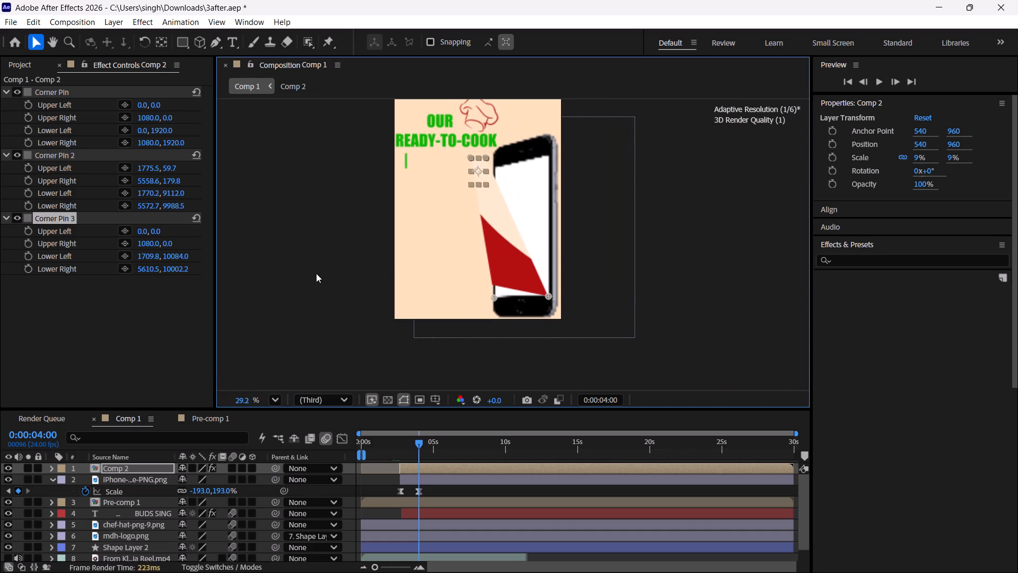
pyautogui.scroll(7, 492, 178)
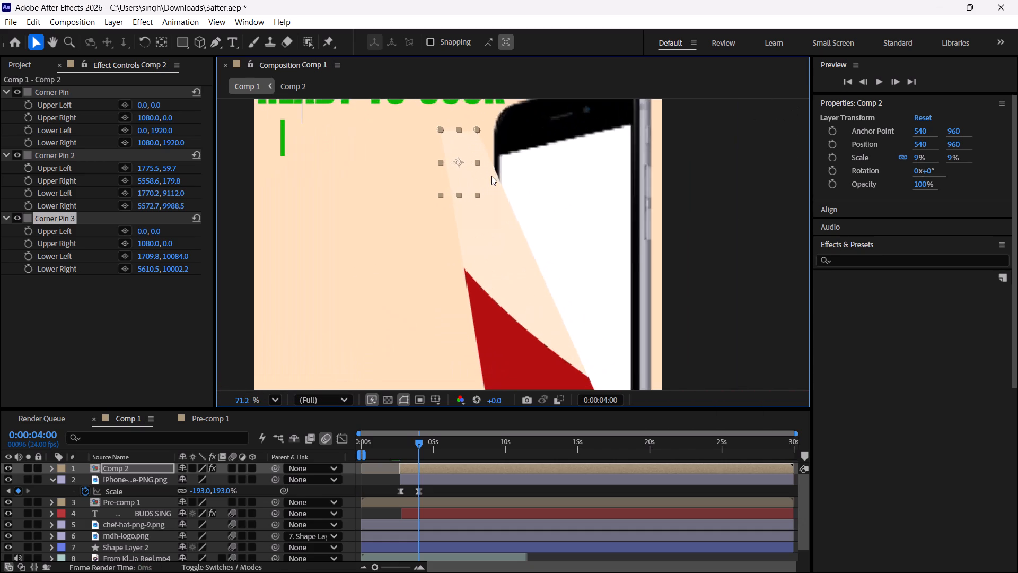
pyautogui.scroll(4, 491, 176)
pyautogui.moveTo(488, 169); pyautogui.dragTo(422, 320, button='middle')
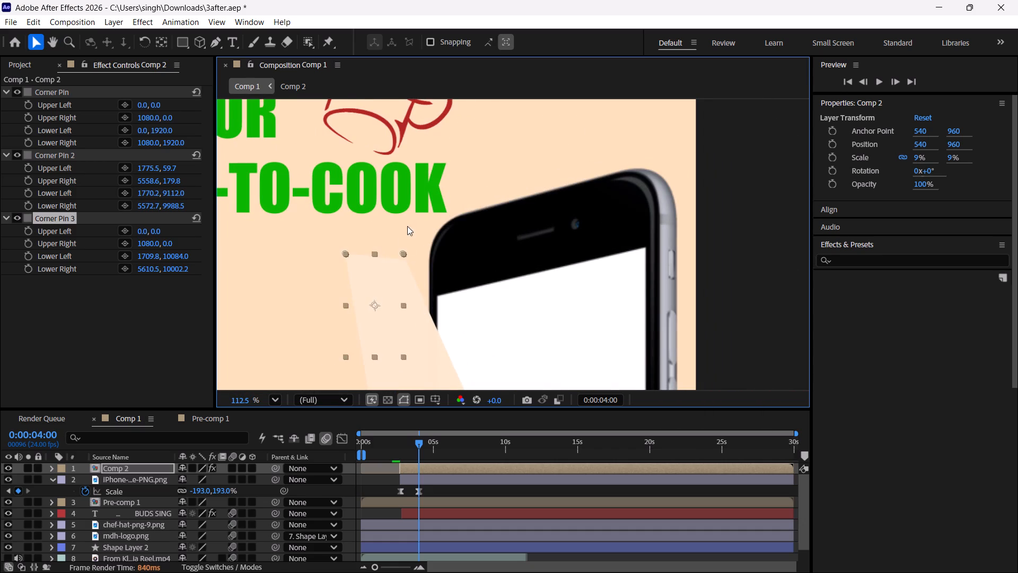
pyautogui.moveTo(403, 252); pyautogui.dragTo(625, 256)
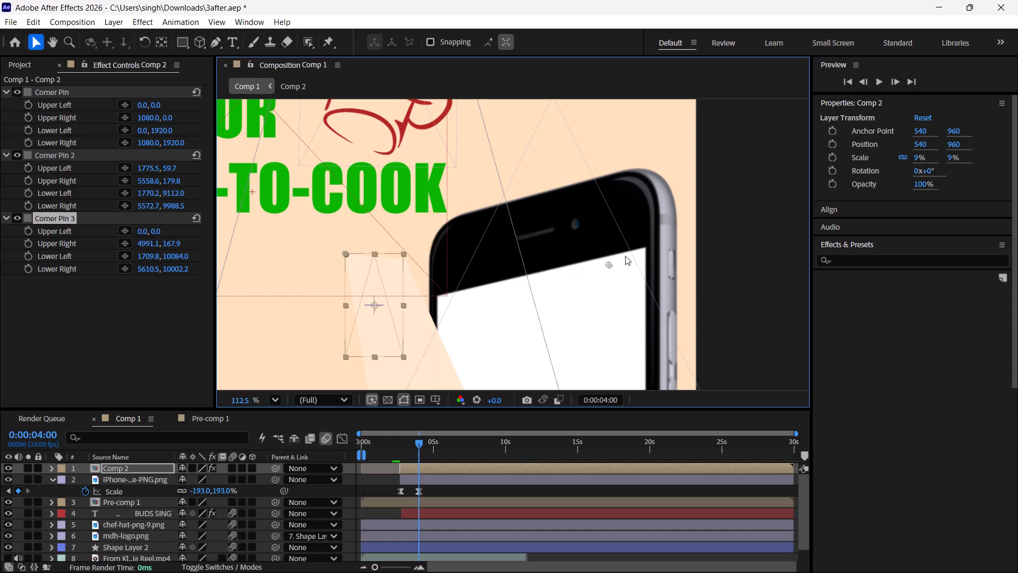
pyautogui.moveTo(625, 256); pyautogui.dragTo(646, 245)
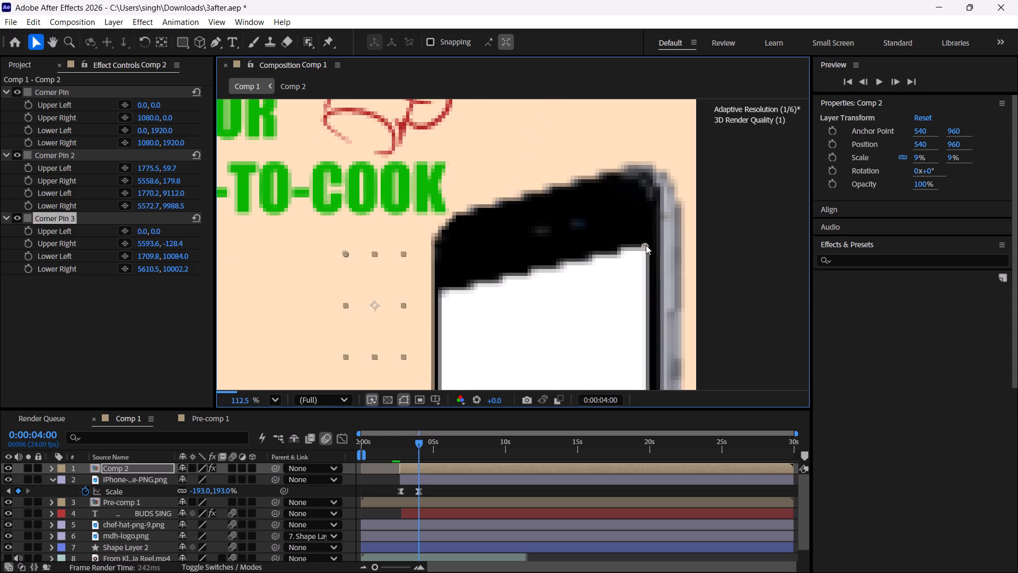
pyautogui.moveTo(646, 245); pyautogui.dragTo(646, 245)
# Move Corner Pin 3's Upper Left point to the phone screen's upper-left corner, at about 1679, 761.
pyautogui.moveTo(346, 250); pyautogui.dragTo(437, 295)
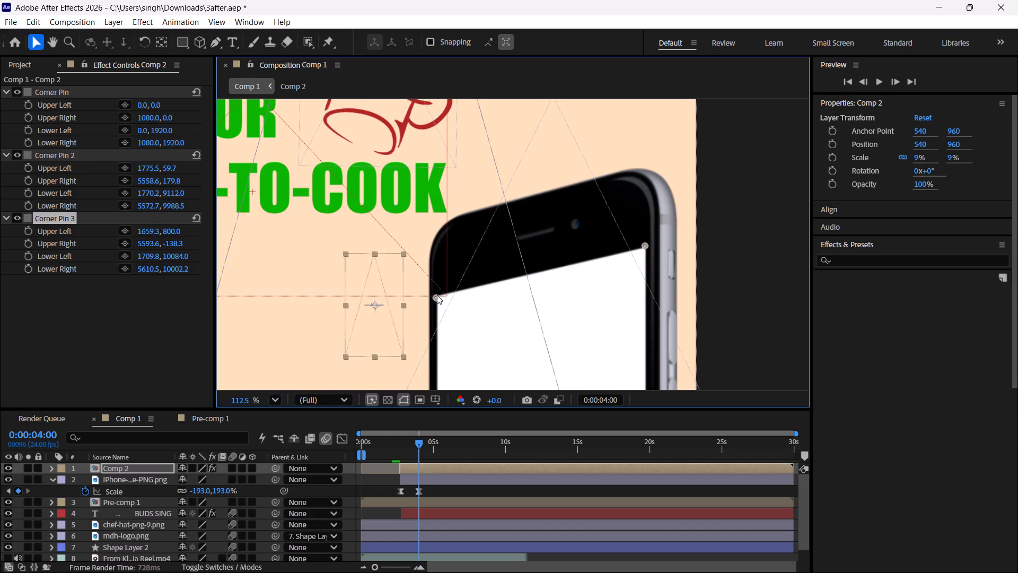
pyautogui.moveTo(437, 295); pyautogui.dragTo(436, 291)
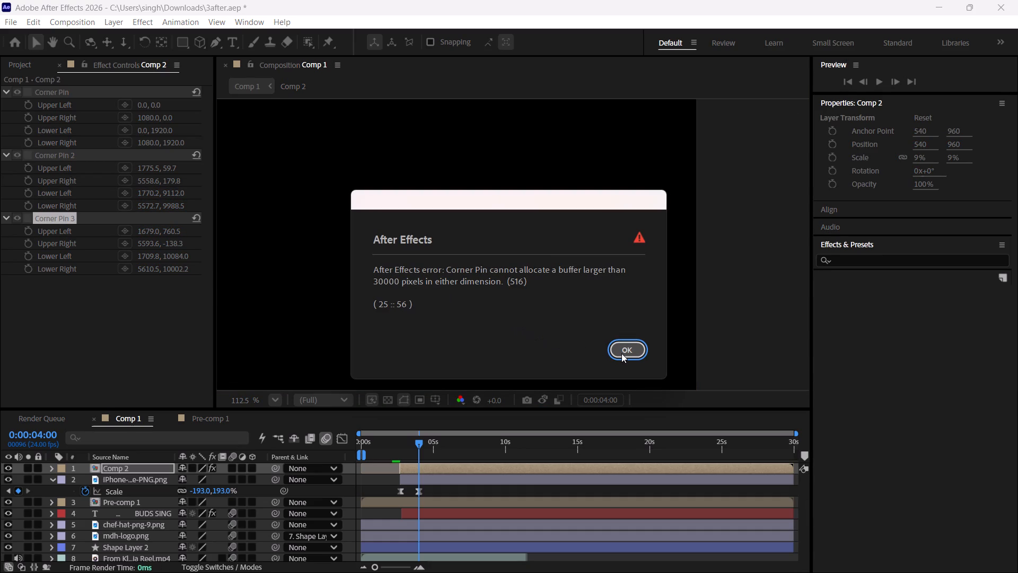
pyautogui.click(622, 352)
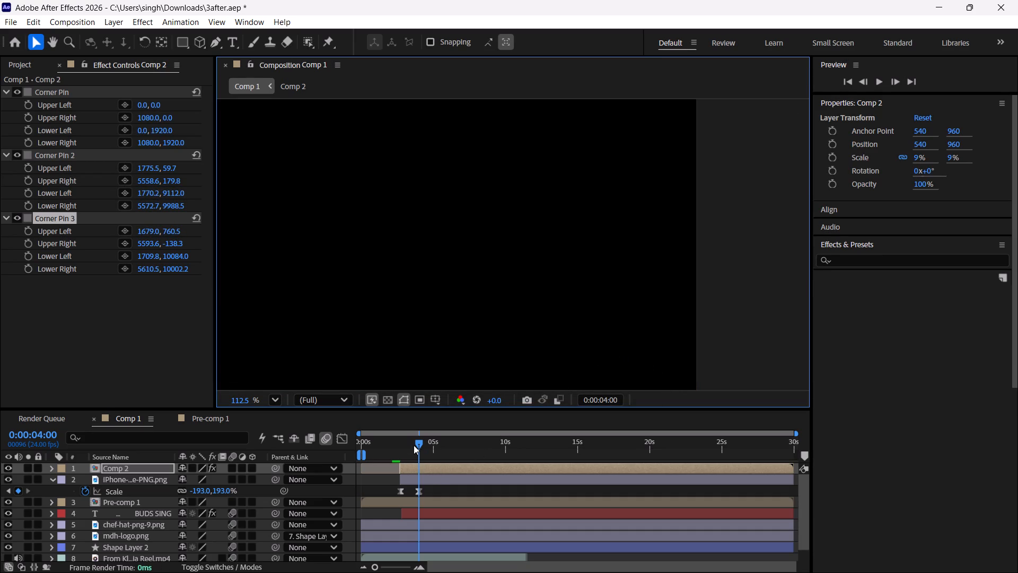
# Scrub the Comp 1 timeline to 0:00:05:01 and check the whole frame.
pyautogui.moveTo(421, 446); pyautogui.dragTo(419, 451)
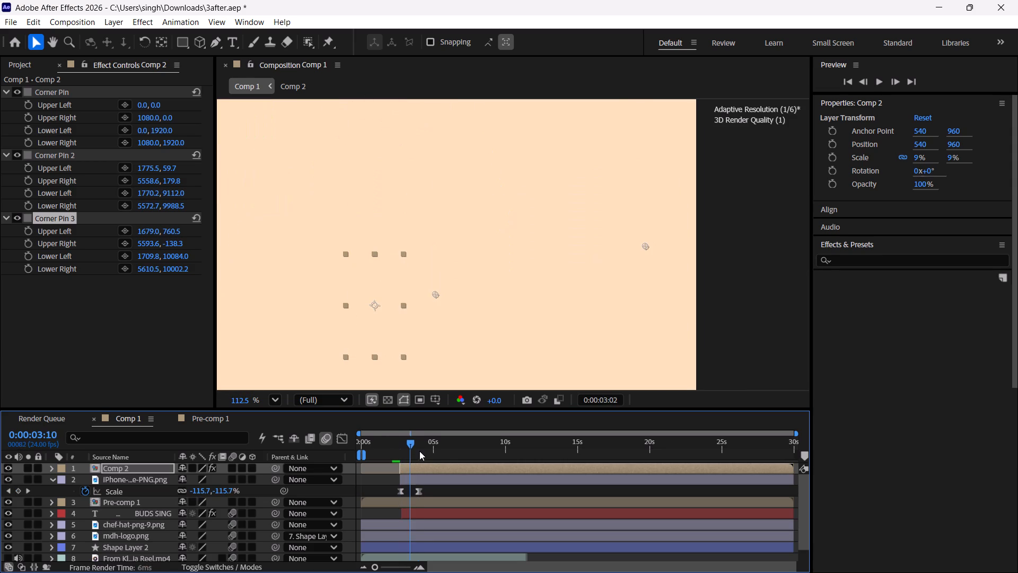
pyautogui.moveTo(419, 451); pyautogui.dragTo(436, 452)
pyautogui.scroll(-4, 510, 290)
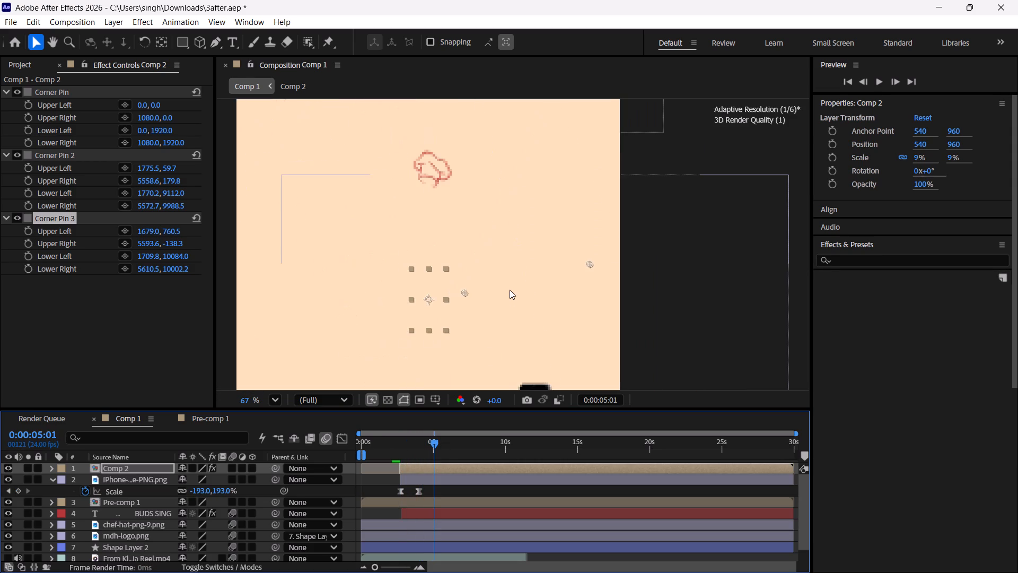
pyautogui.scroll(-6, 506, 290)
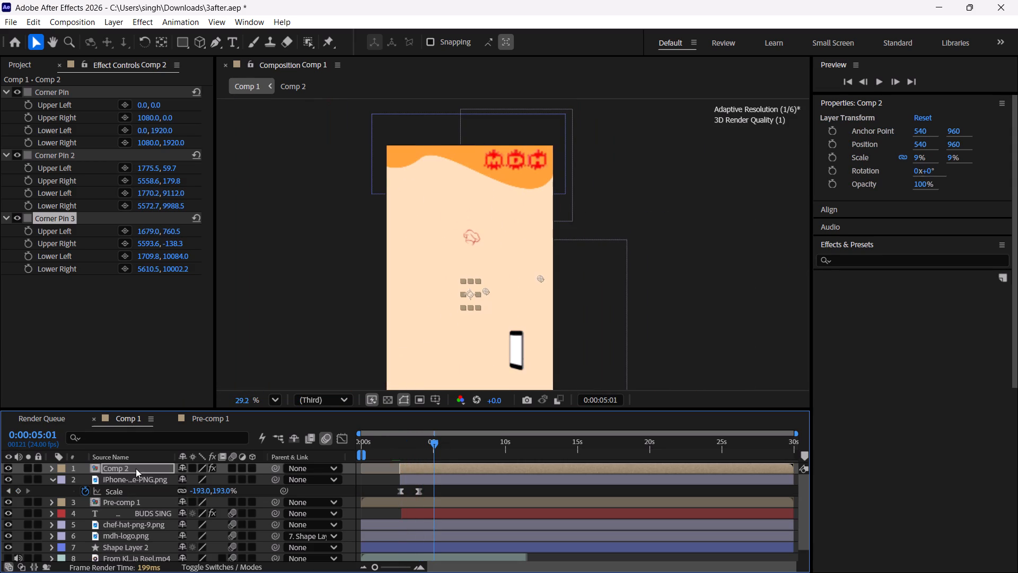
# Delete the distorted Comp 2 layer from Comp 1.
pyautogui.click(136, 464)
pyautogui.press('BackSpace')
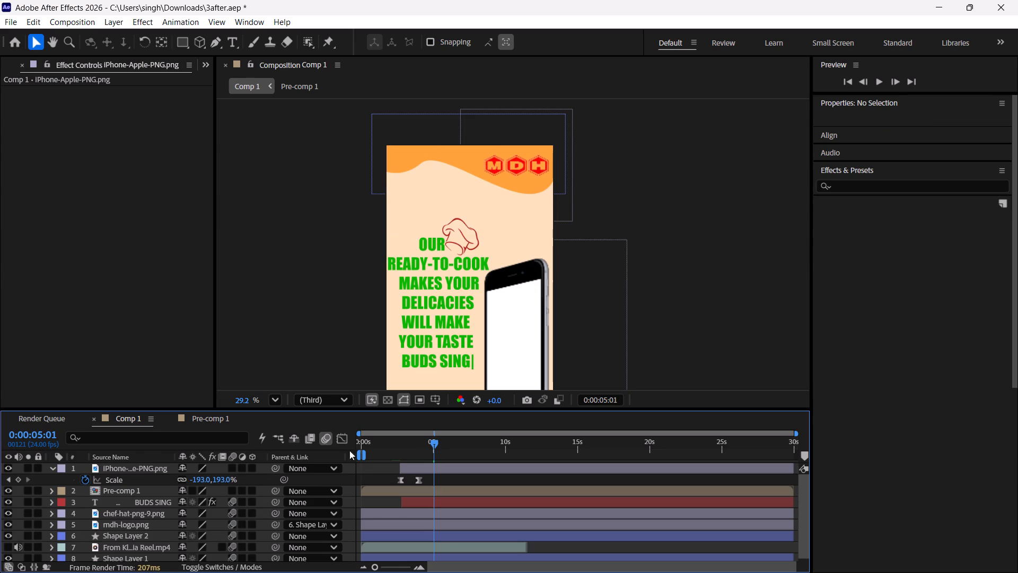
# Add Comp 2 from the project to Comp 1 as the top layer, above the iPhone image, and collapse the iPhone layer.
pyautogui.click(7, 66)
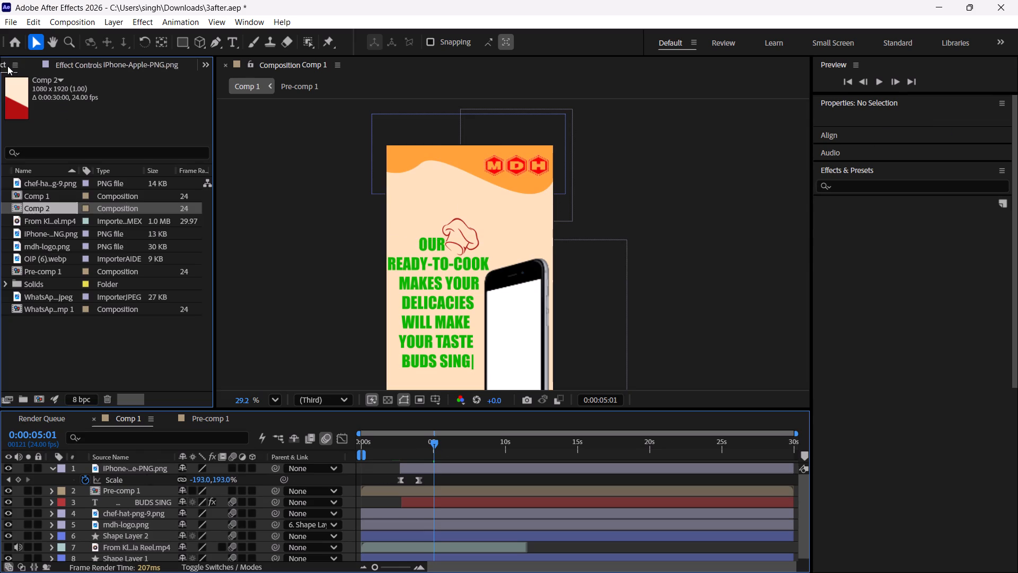
pyautogui.moveTo(55, 206); pyautogui.dragTo(117, 455)
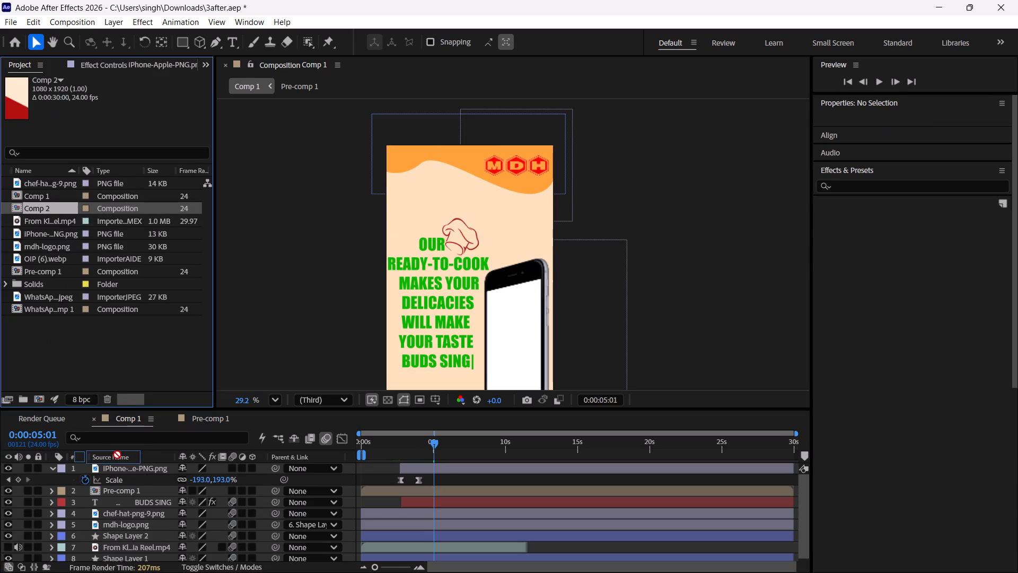
pyautogui.moveTo(117, 455); pyautogui.dragTo(120, 464)
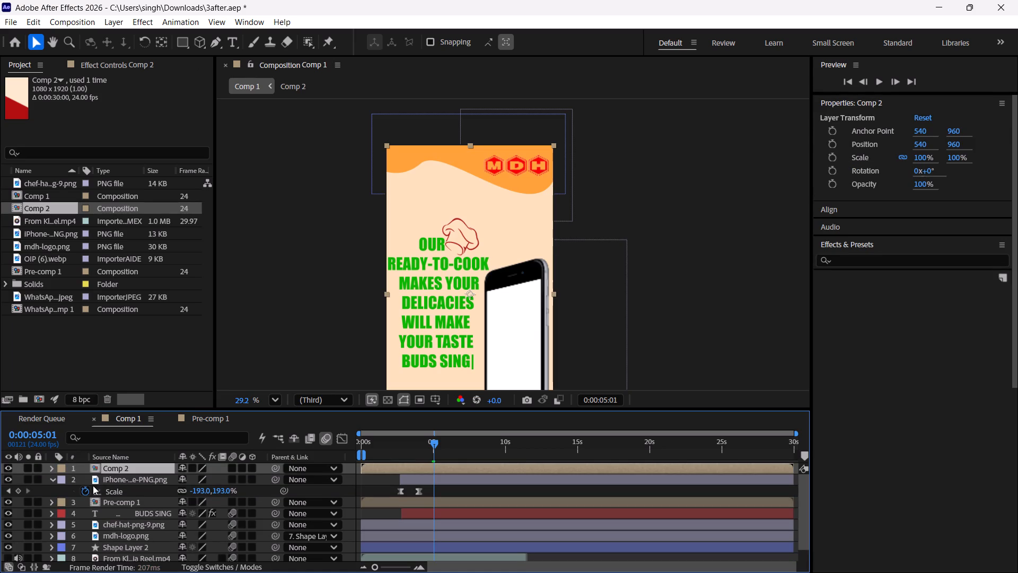
pyautogui.click(50, 480)
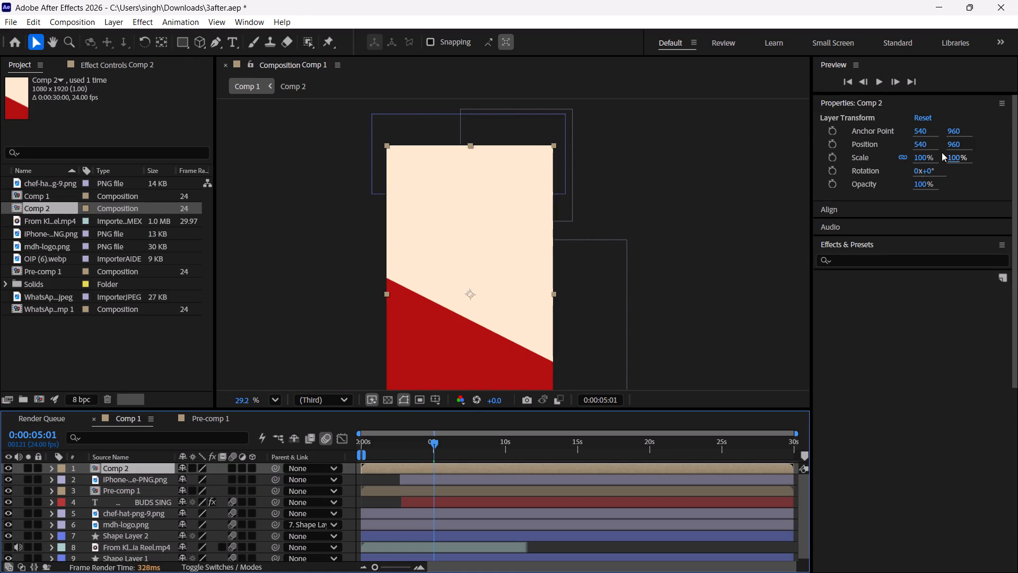
# Scale the new Comp 2 layer down uniformly to 47%.
pyautogui.moveTo(924, 158); pyautogui.dragTo(894, 166)
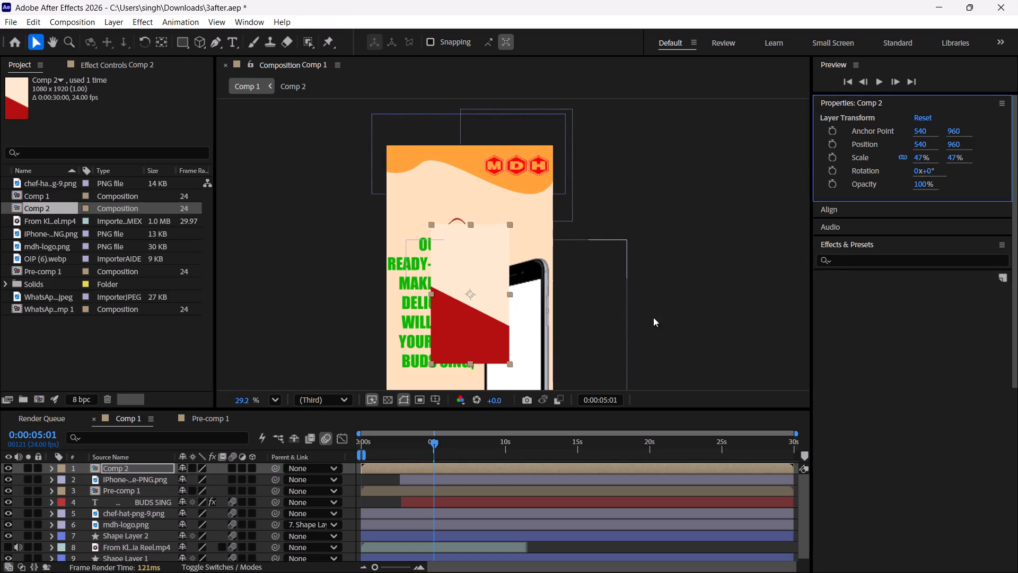
# Trim the start of the Comp 2 layer to line up with the start of the iPhone layer.
pyautogui.scroll(-2, 653, 317)
pyautogui.moveTo(662, 320); pyautogui.dragTo(635, 299, button='middle')
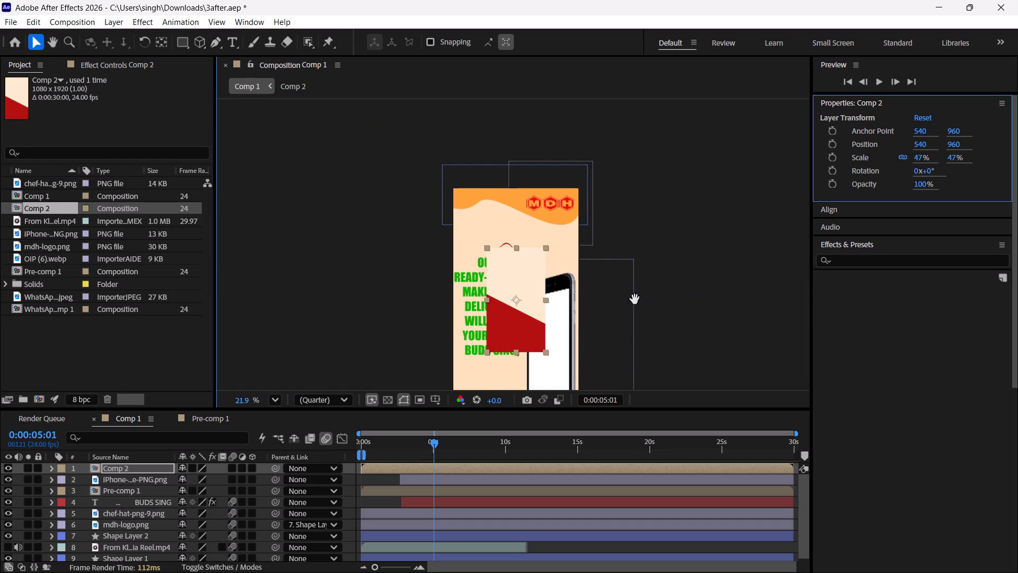
pyautogui.moveTo(635, 299); pyautogui.dragTo(595, 274, button='middle')
pyautogui.moveTo(362, 470); pyautogui.dragTo(394, 477)
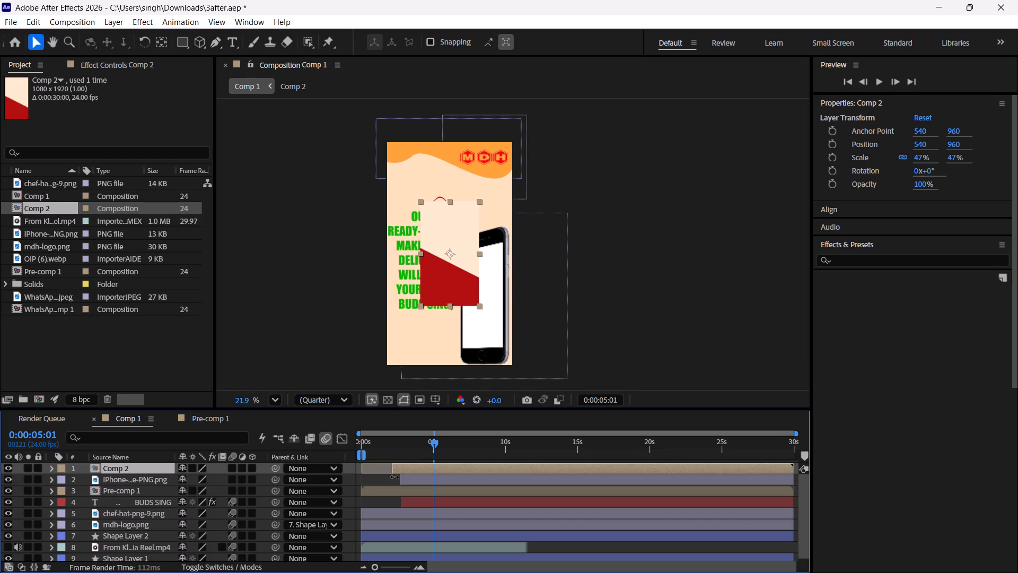
pyautogui.moveTo(394, 477); pyautogui.dragTo(400, 480)
# Apply the Corner Pin distort effect to the Comp 2 layer.
pyautogui.click(154, 20)
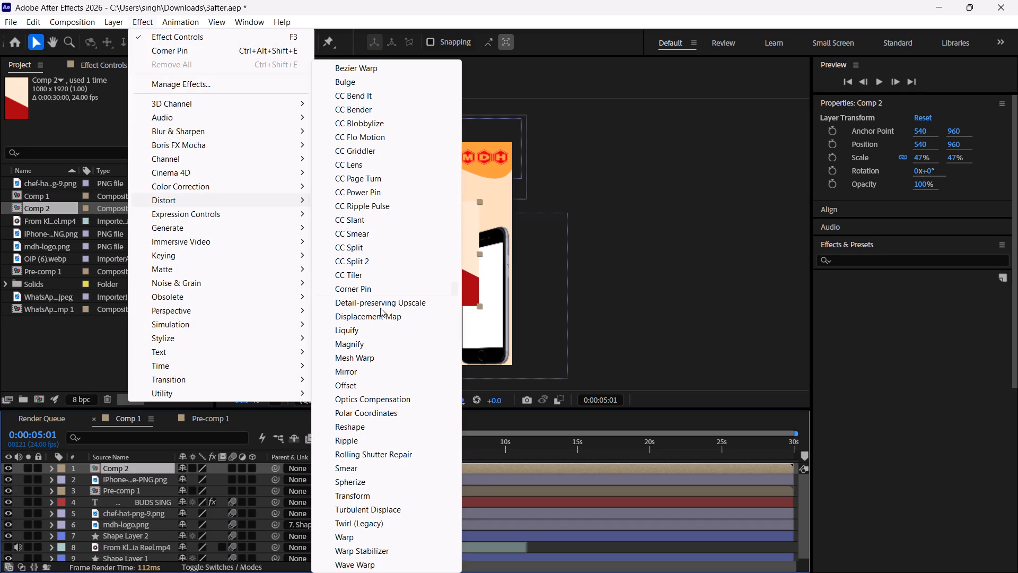
pyautogui.click(378, 290)
# Move Corner Pin's lower points to the phone screen's lower corners: Lower Right about 1517, 2690 and Lower Left about 763, 2730.
pyautogui.scroll(4, 496, 290)
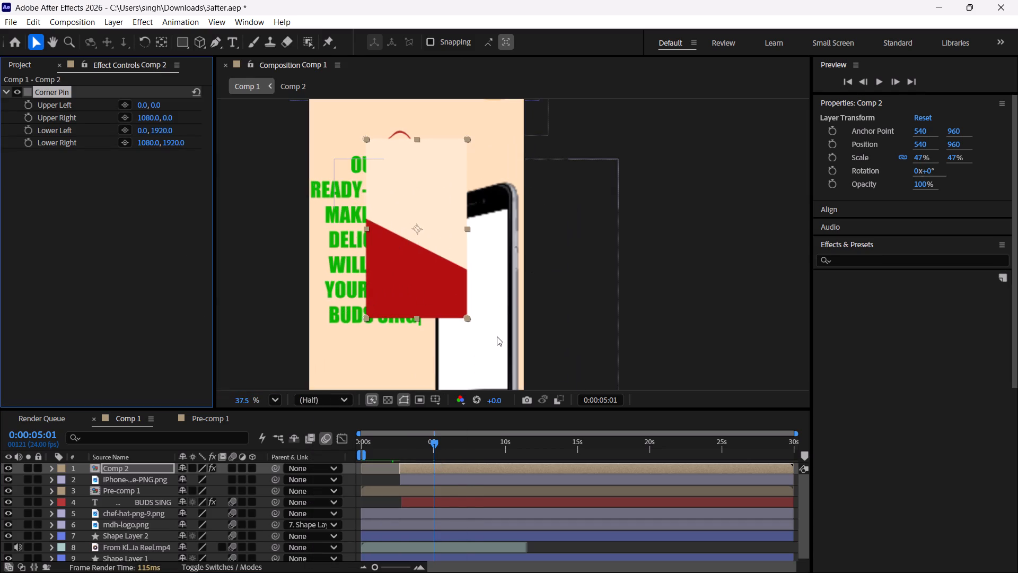
pyautogui.scroll(4, 497, 336)
pyautogui.moveTo(486, 329); pyautogui.dragTo(460, 210, button='middle')
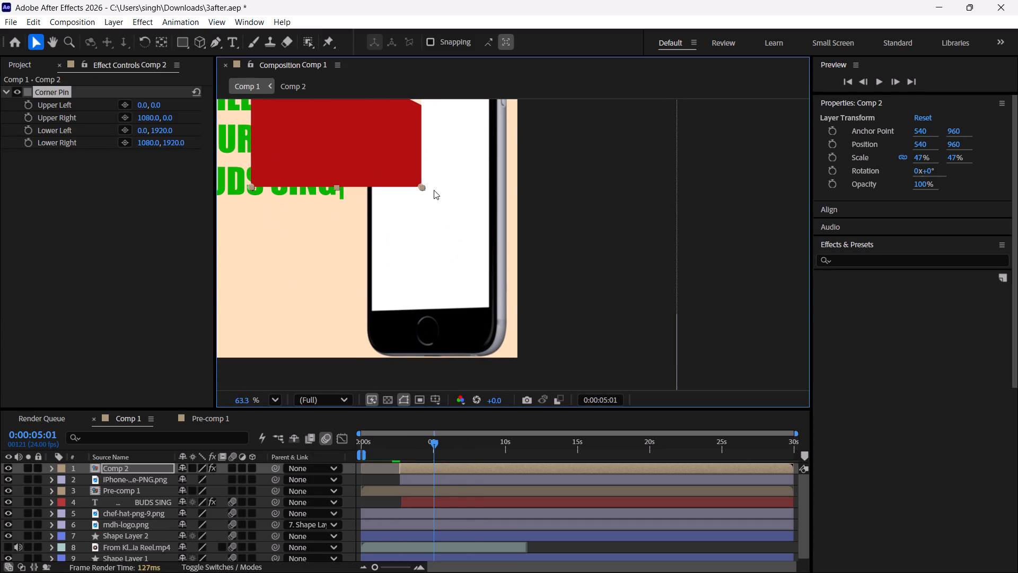
pyautogui.moveTo(422, 187); pyautogui.dragTo(488, 310)
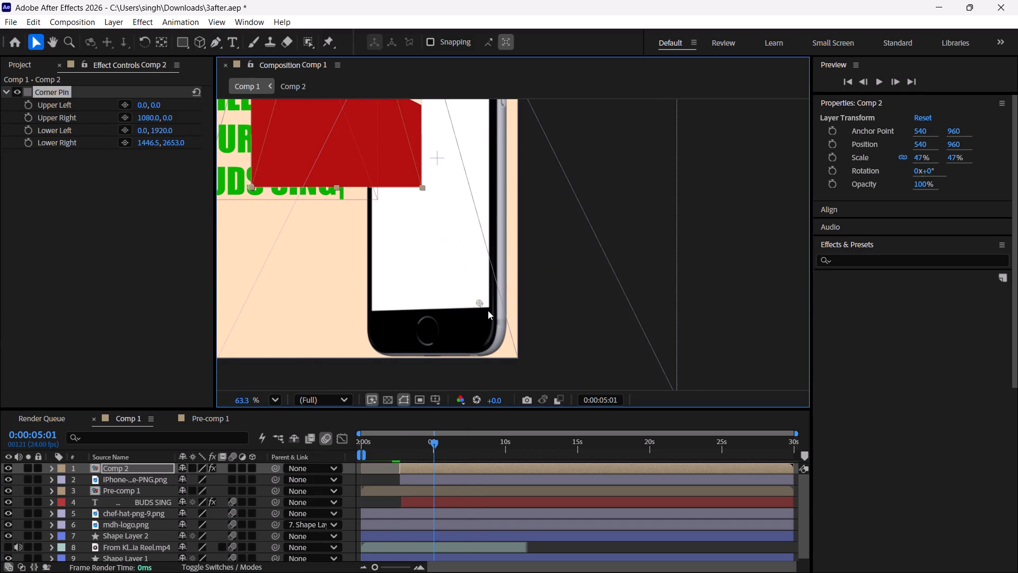
pyautogui.moveTo(488, 310); pyautogui.dragTo(490, 308)
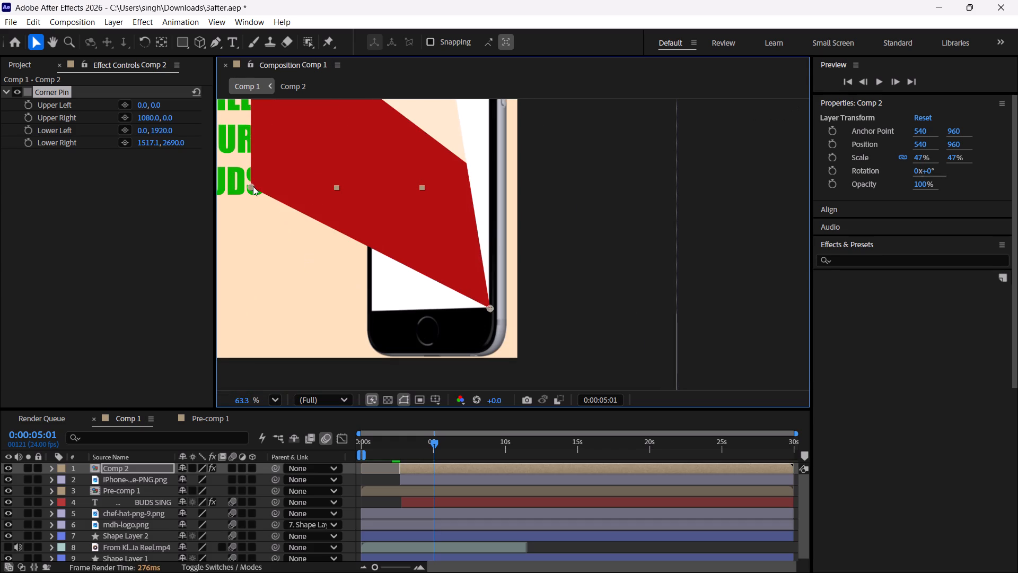
pyautogui.moveTo(249, 186); pyautogui.dragTo(370, 315)
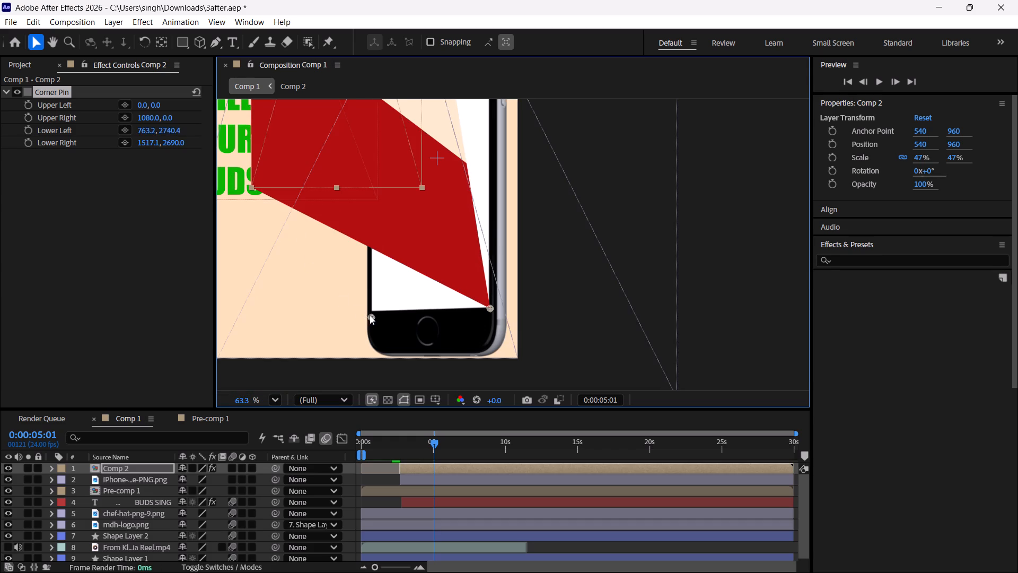
pyautogui.moveTo(370, 315); pyautogui.dragTo(370, 314)
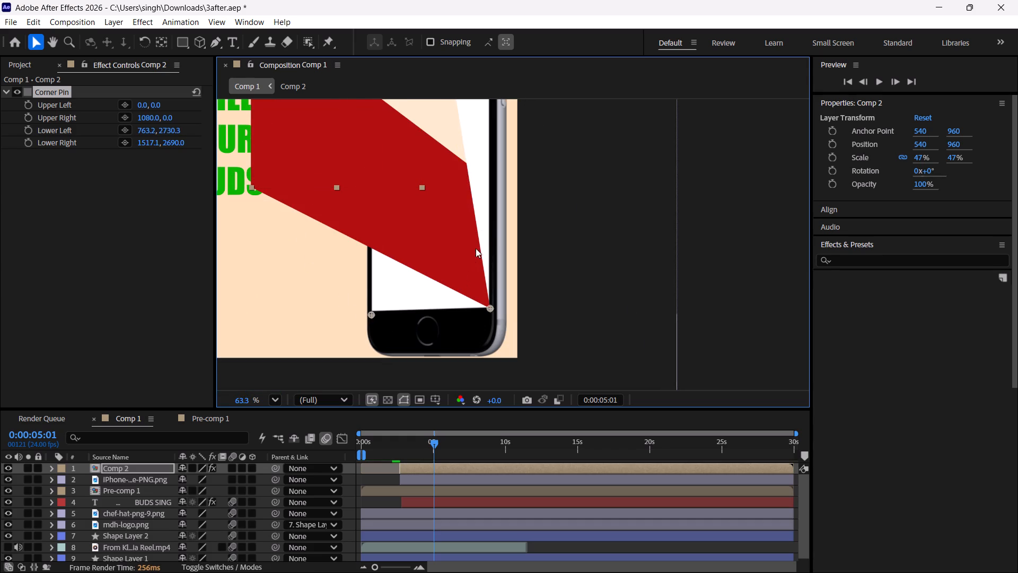
# Move Corner Pin's upper points to the phone screen's upper corners: Upper Right about 1510, 745 and Upper Left about 779, 923.
pyautogui.scroll(2, 477, 238)
pyautogui.scroll(-3, 475, 226)
pyautogui.moveTo(471, 164); pyautogui.dragTo(454, 343, button='middle')
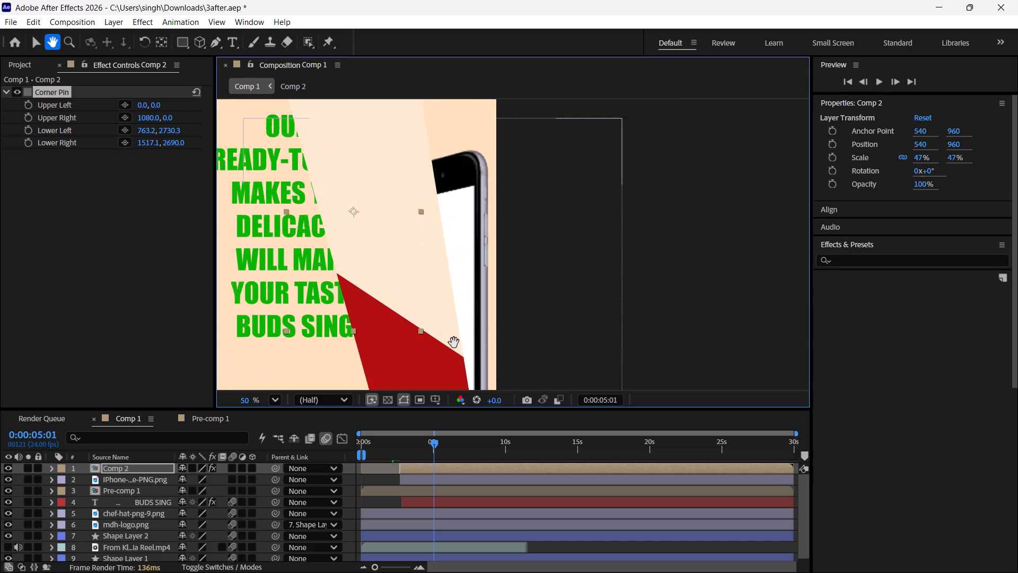
pyautogui.moveTo(454, 343); pyautogui.dragTo(447, 352, button='middle')
pyautogui.moveTo(409, 145); pyautogui.dragTo(455, 213)
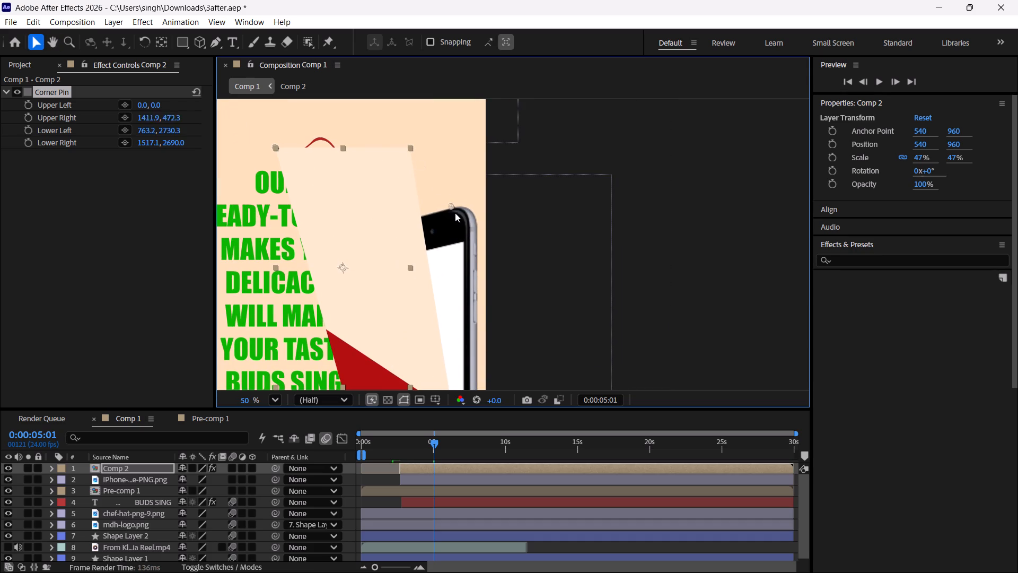
pyautogui.moveTo(455, 213); pyautogui.dragTo(463, 238)
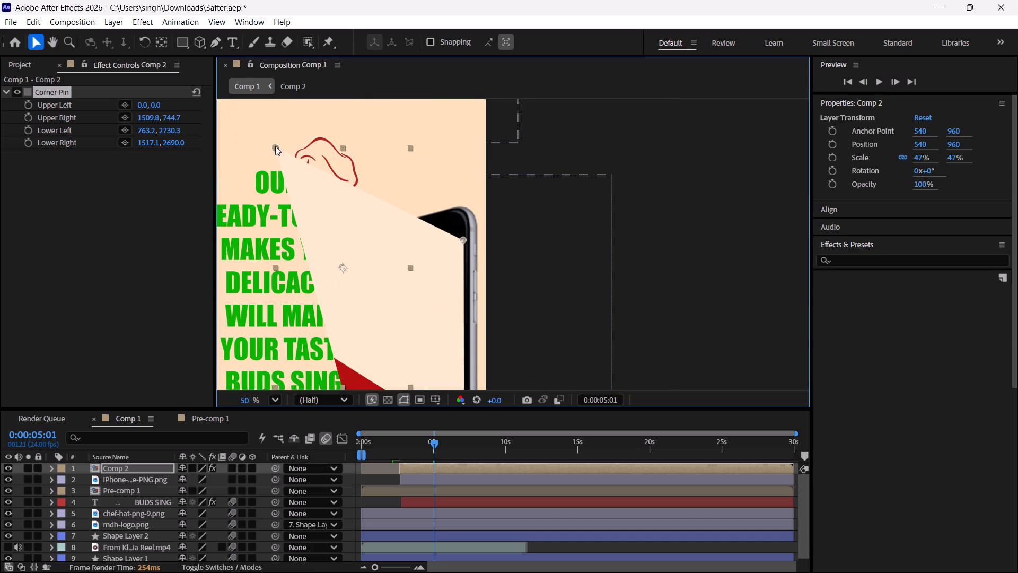
pyautogui.moveTo(275, 146); pyautogui.dragTo(401, 246)
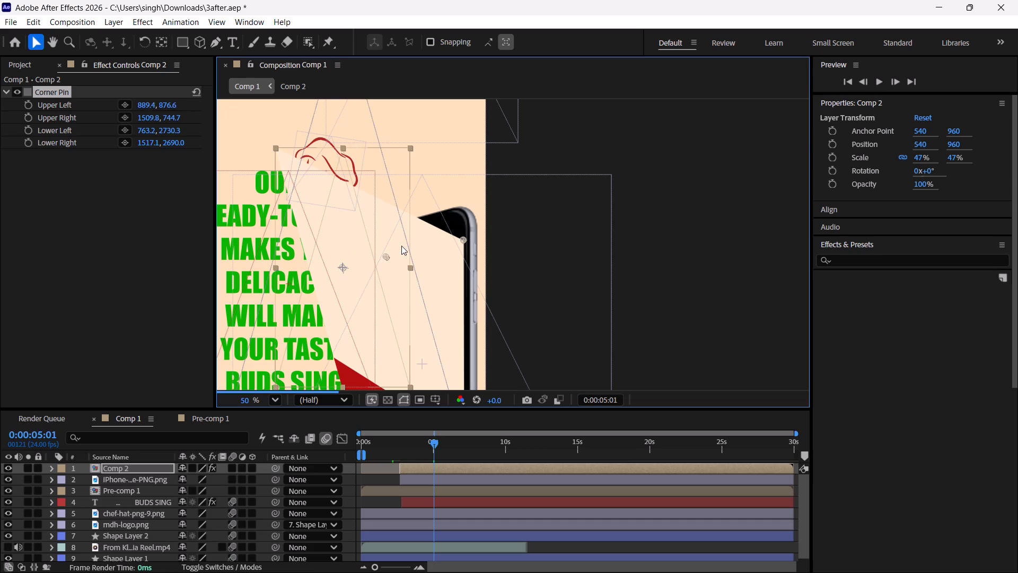
pyautogui.moveTo(401, 246); pyautogui.dragTo(424, 273)
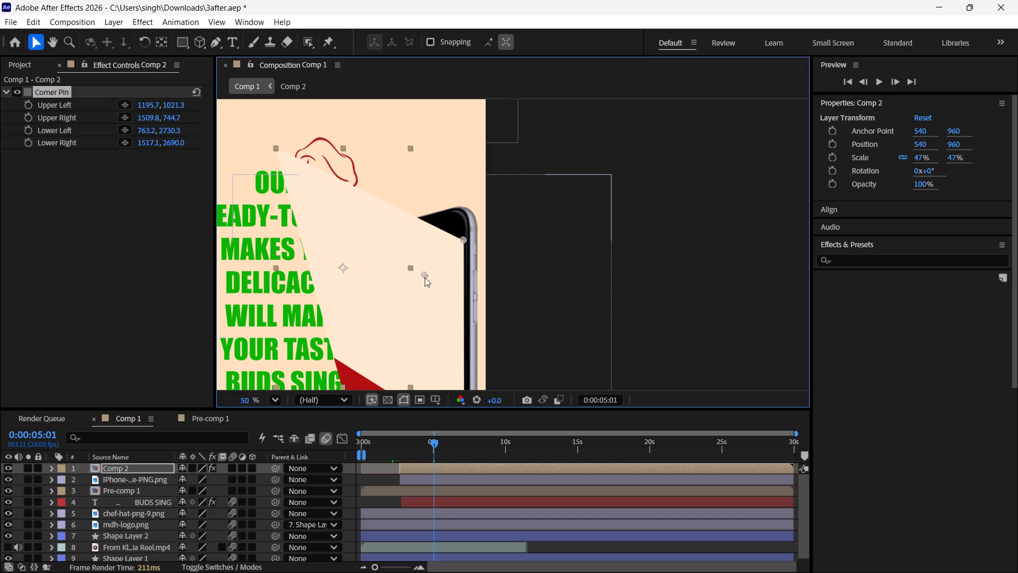
pyautogui.moveTo(425, 276); pyautogui.dragTo(372, 264)
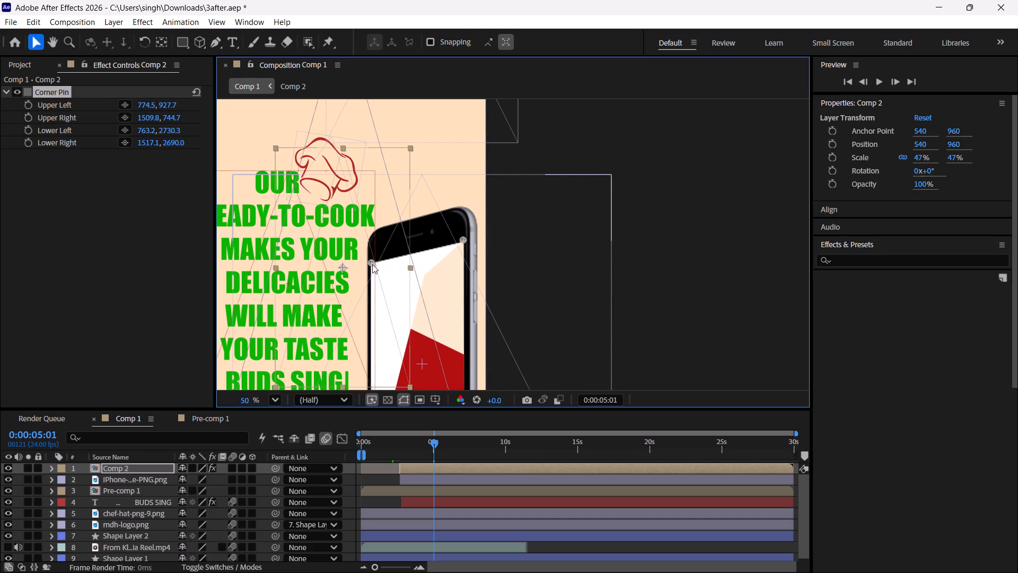
pyautogui.moveTo(372, 264); pyautogui.dragTo(373, 264)
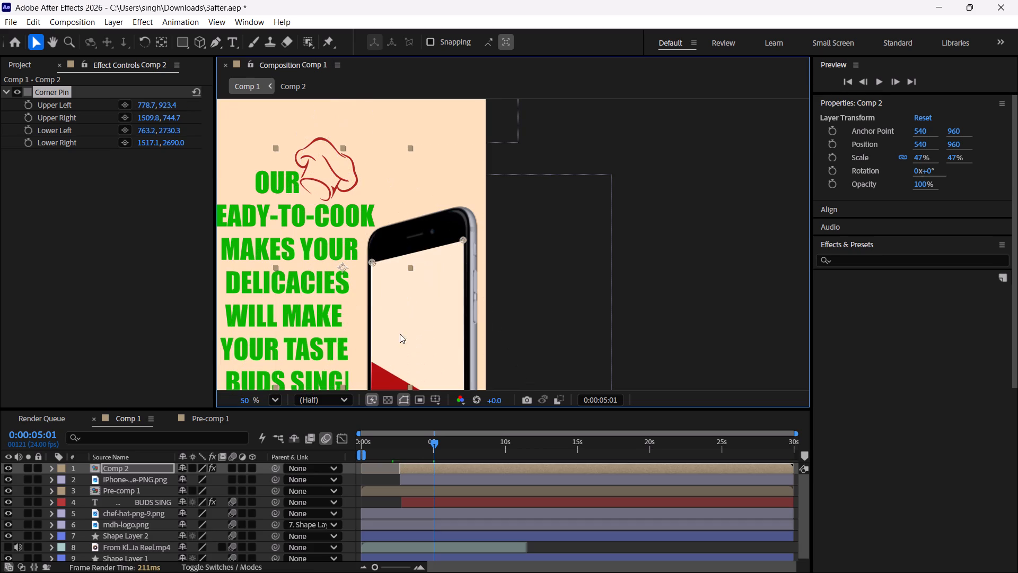
# Fine-tune Corner Pin's Upper Right point at the phone screen's upper-right corner to about 1512, 750.
pyautogui.scroll(5, 400, 272)
pyautogui.scroll(5, 468, 237)
pyautogui.scroll(5, 557, 196)
pyautogui.scroll(11, 524, 233)
pyautogui.scroll(5, 486, 204)
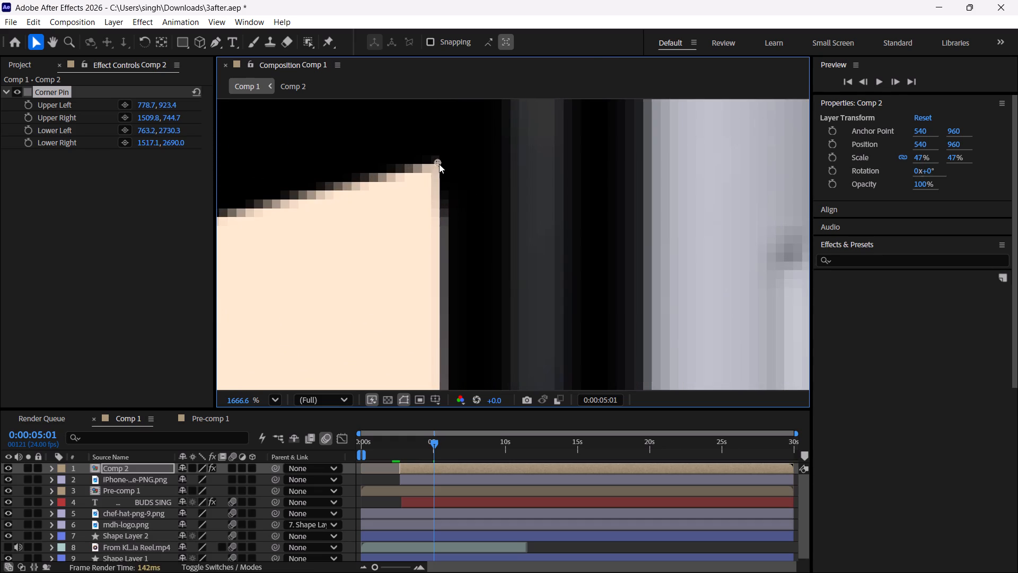
pyautogui.moveTo(438, 162); pyautogui.dragTo(406, 264)
pyautogui.moveTo(405, 265); pyautogui.dragTo(433, 197)
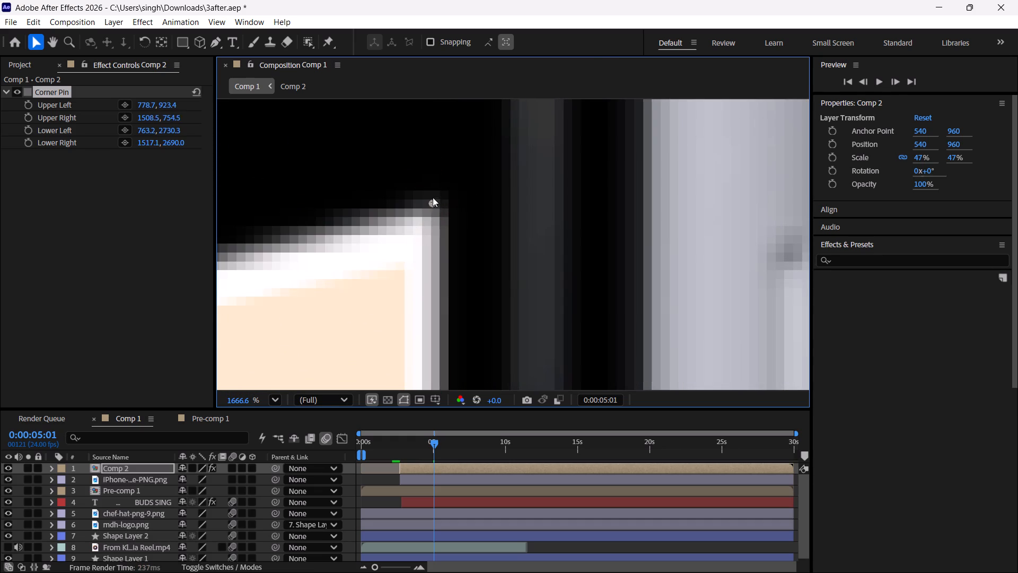
pyautogui.moveTo(433, 197); pyautogui.dragTo(437, 188)
pyautogui.moveTo(437, 186); pyautogui.dragTo(446, 185)
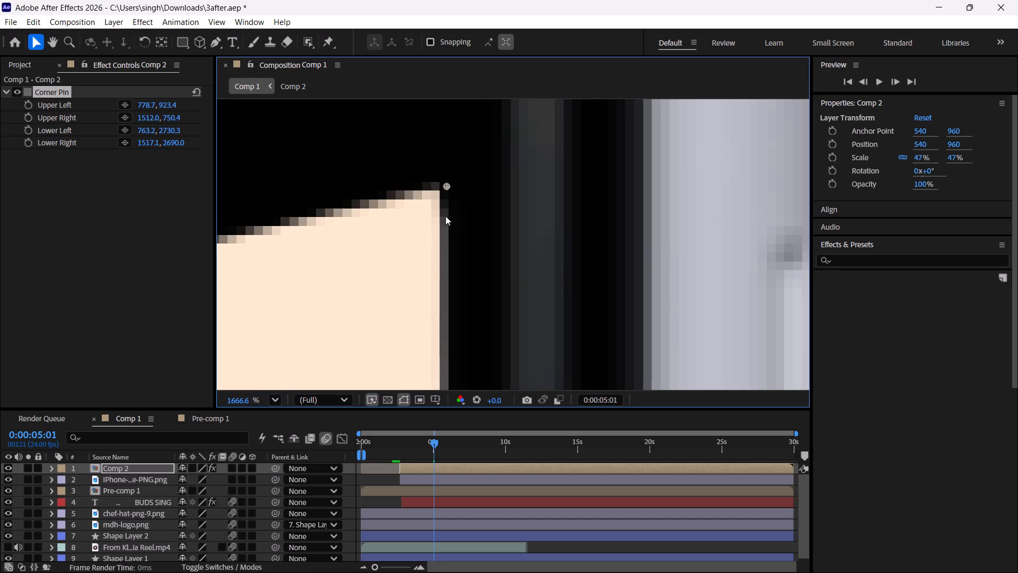
# Fine-tune Corner Pin's Upper Left point at the phone screen's upper-left corner to about 766, 927.
pyautogui.moveTo(382, 271); pyautogui.dragTo(833, 225, button='middle')
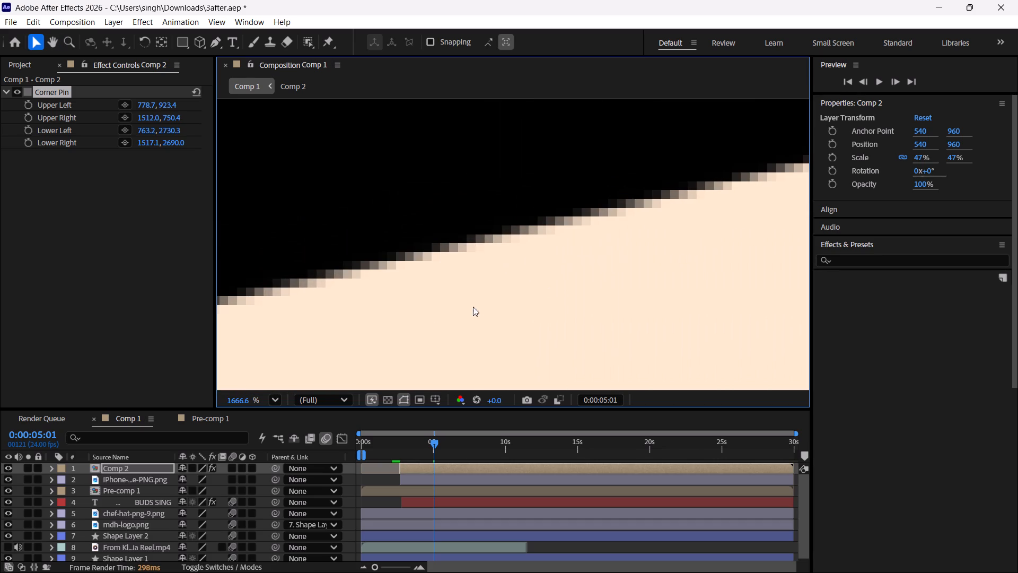
pyautogui.moveTo(375, 312); pyautogui.dragTo(734, 258, button='middle')
pyautogui.moveTo(313, 332); pyautogui.dragTo(548, 247, button='middle')
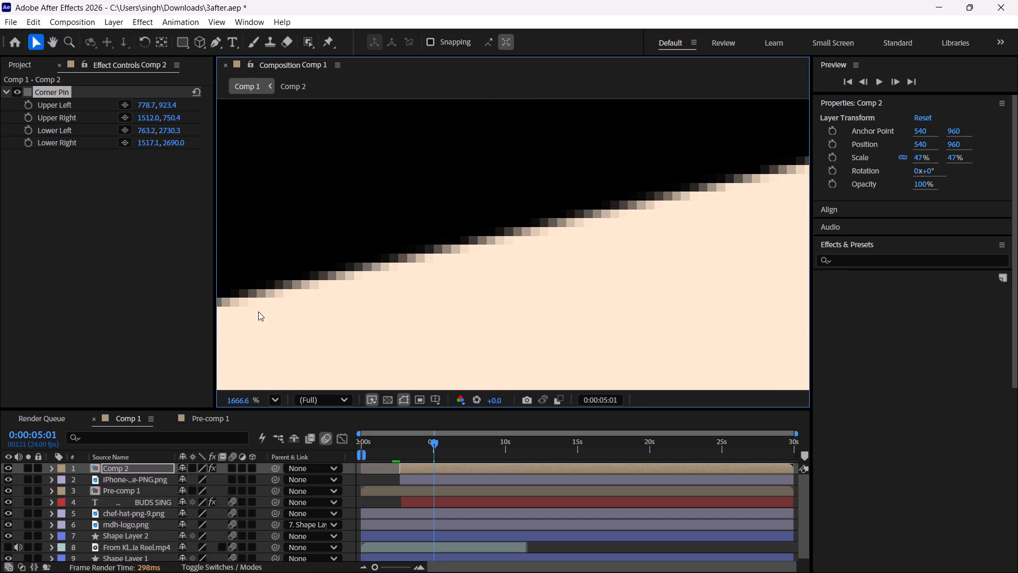
pyautogui.moveTo(260, 310); pyautogui.dragTo(621, 231, button='middle')
pyautogui.moveTo(277, 330); pyautogui.dragTo(614, 240, button='middle')
pyautogui.moveTo(280, 312); pyautogui.dragTo(316, 303, button='middle')
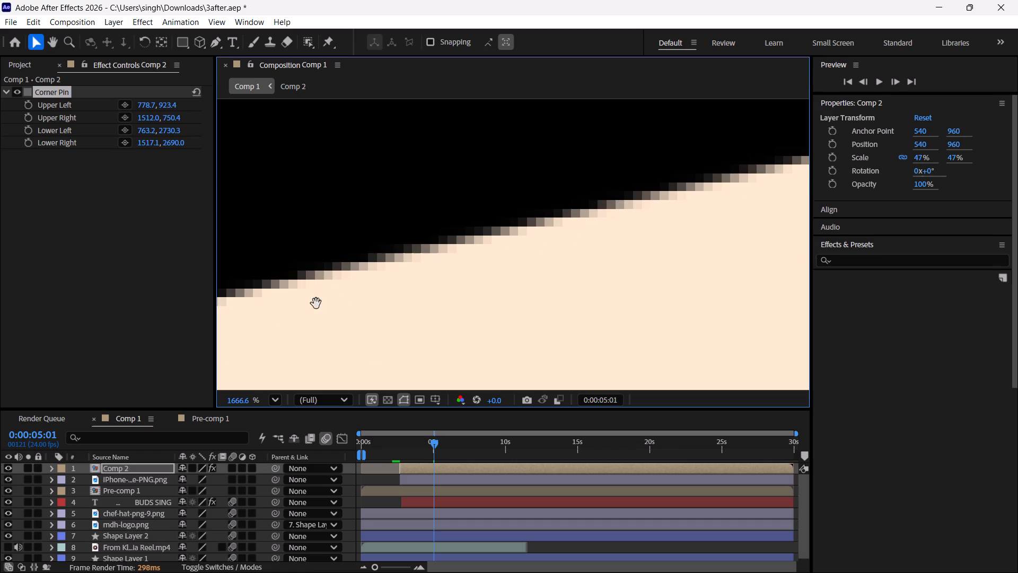
pyautogui.moveTo(316, 303); pyautogui.dragTo(577, 213, button='middle')
pyautogui.moveTo(294, 300); pyautogui.dragTo(679, 204, button='middle')
pyautogui.moveTo(293, 299); pyautogui.dragTo(590, 247, button='middle')
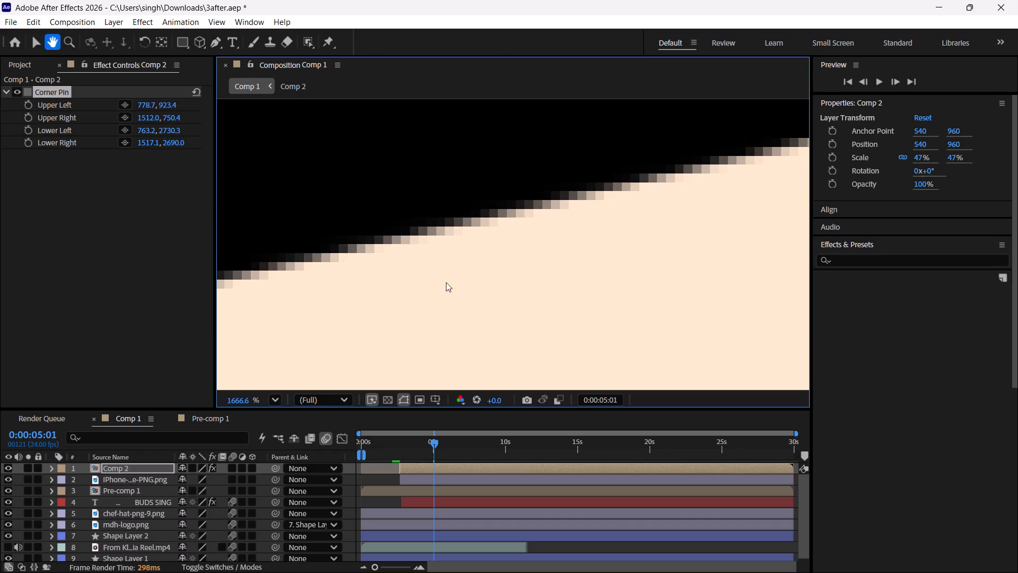
pyautogui.moveTo(239, 325); pyautogui.dragTo(627, 192, button='middle')
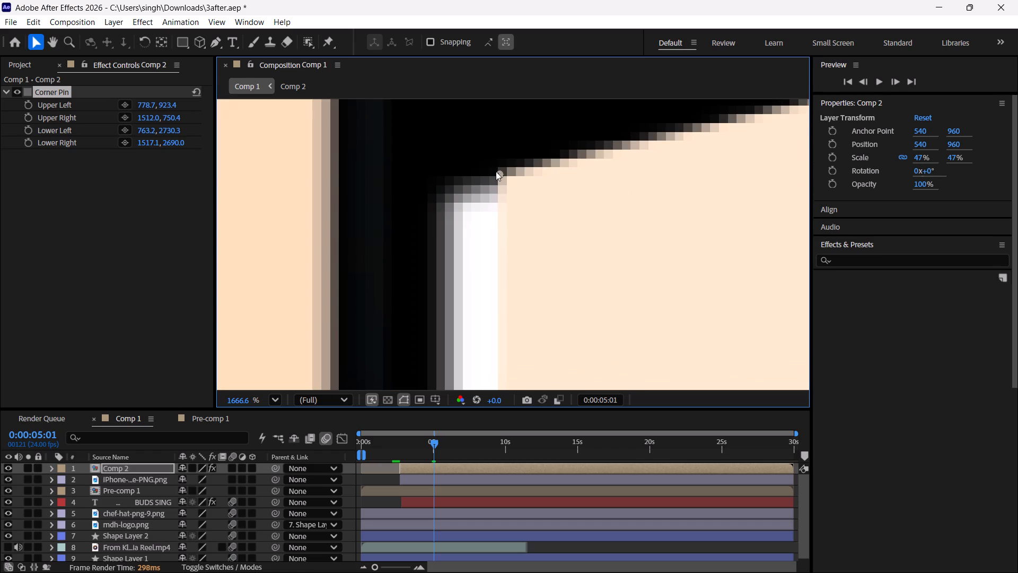
pyautogui.moveTo(501, 173); pyautogui.dragTo(433, 194)
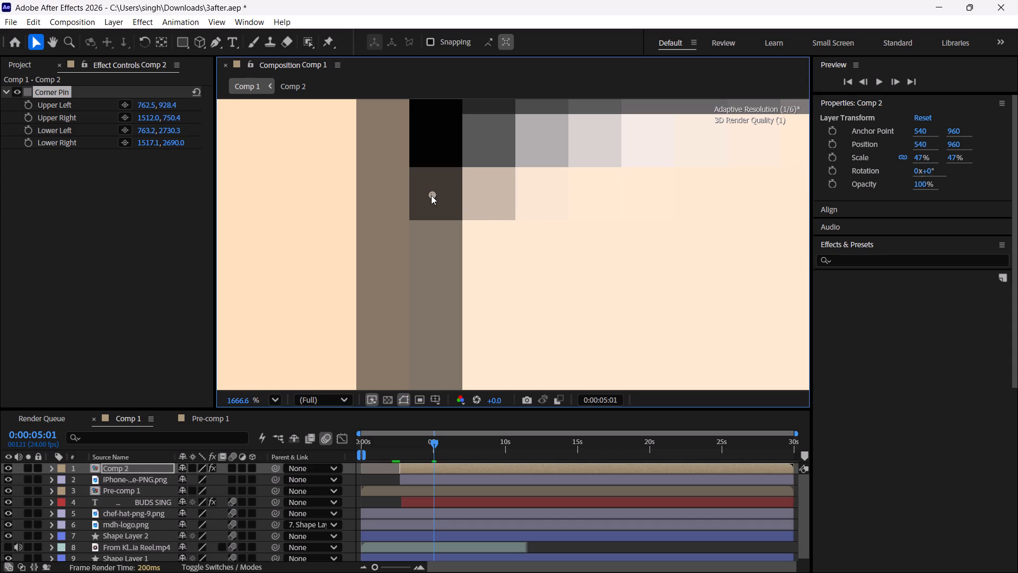
pyautogui.moveTo(431, 194); pyautogui.dragTo(464, 218)
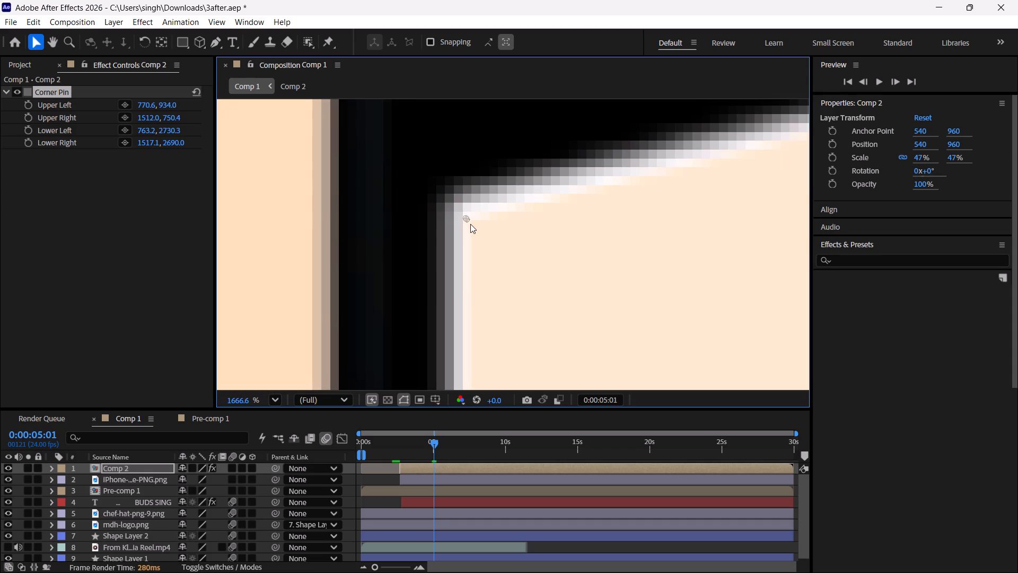
pyautogui.moveTo(465, 219); pyautogui.dragTo(444, 188)
# Fine-tune Corner Pin's Lower Right point at the phone screen's lower-right corner to about 1513, 2687.
pyautogui.scroll(-8, 561, 265)
pyautogui.moveTo(579, 295); pyautogui.dragTo(323, 149, button='middle')
pyautogui.scroll(-13, 396, 290)
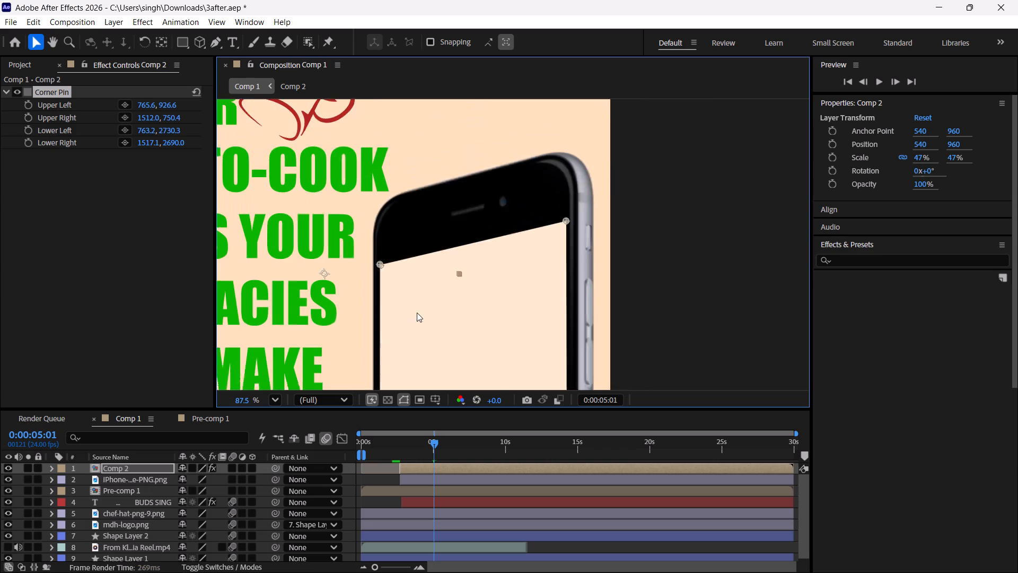
pyautogui.moveTo(469, 327); pyautogui.dragTo(426, 126, button='middle')
pyautogui.moveTo(438, 314); pyautogui.dragTo(445, 225, button='middle')
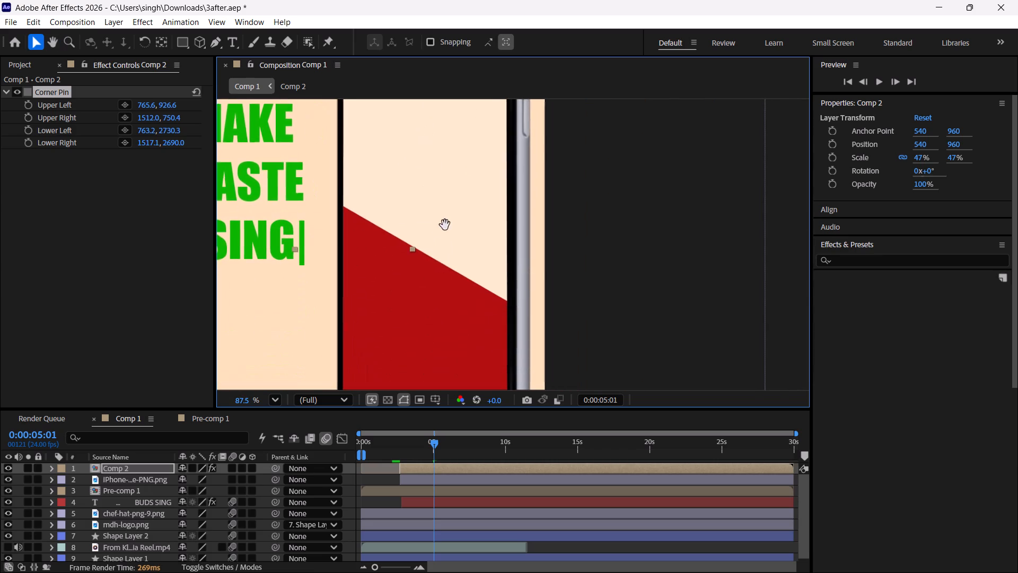
pyautogui.moveTo(445, 225); pyautogui.dragTo(447, 176, button='middle')
pyautogui.scroll(16, 530, 322)
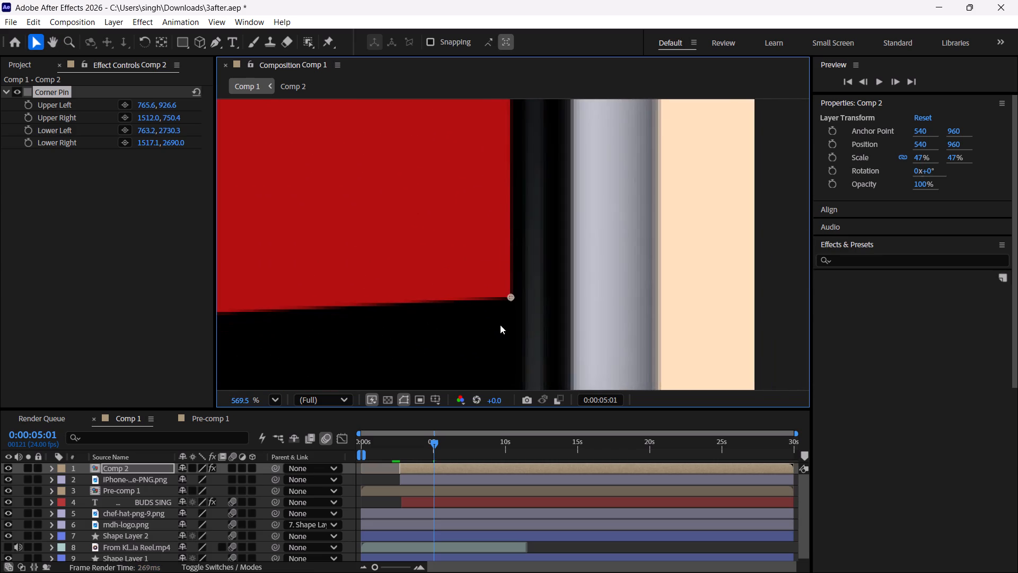
pyautogui.scroll(5, 503, 319)
pyautogui.moveTo(515, 281); pyautogui.dragTo(489, 263)
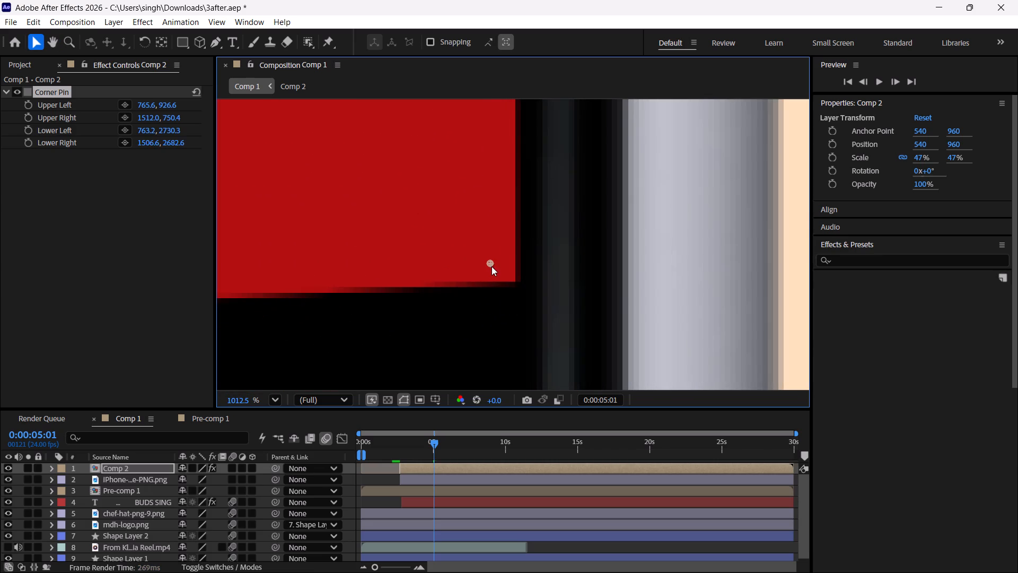
pyautogui.moveTo(489, 262); pyautogui.dragTo(498, 266)
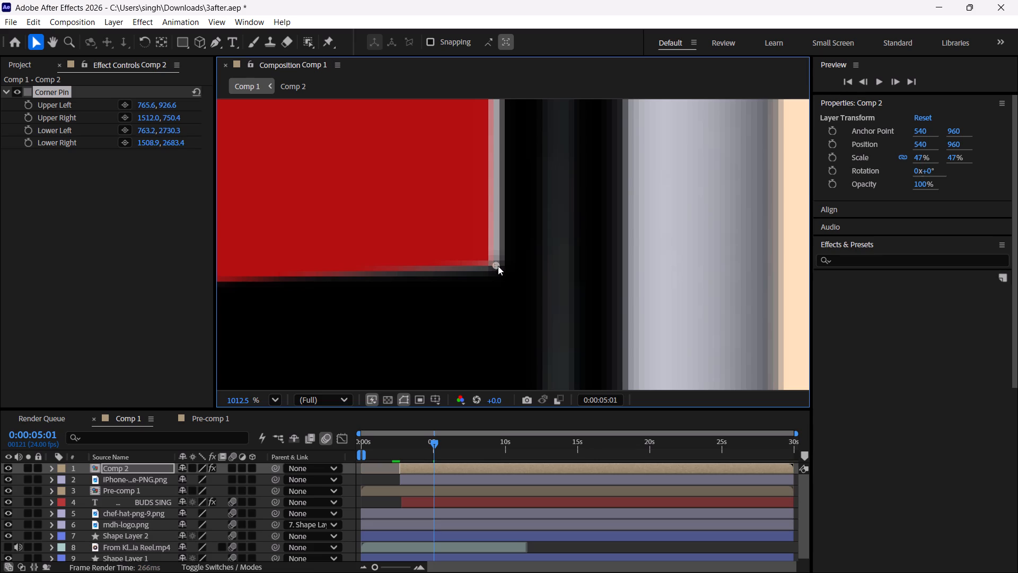
pyautogui.moveTo(498, 266); pyautogui.dragTo(506, 273)
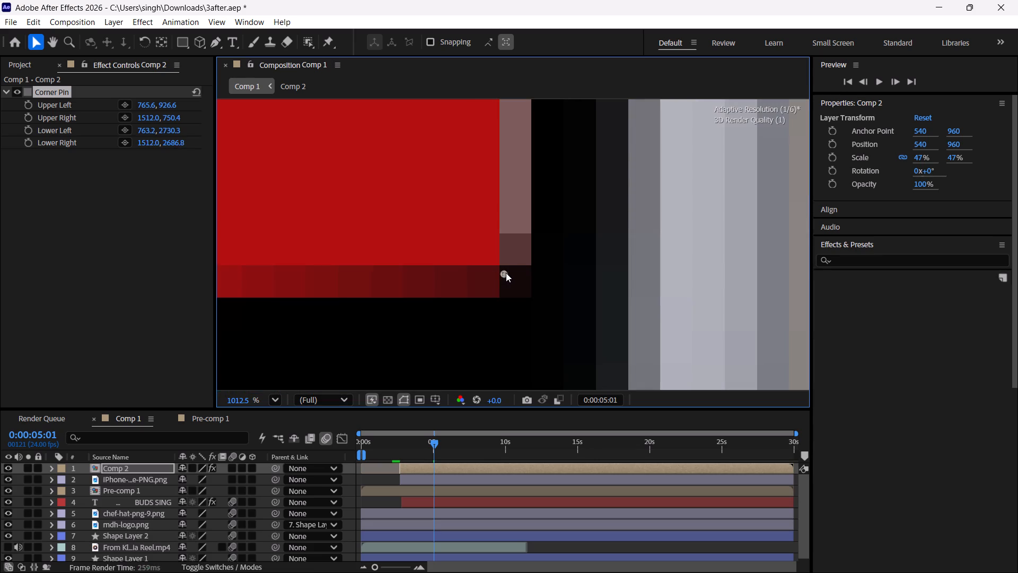
pyautogui.moveTo(506, 273); pyautogui.dragTo(484, 242)
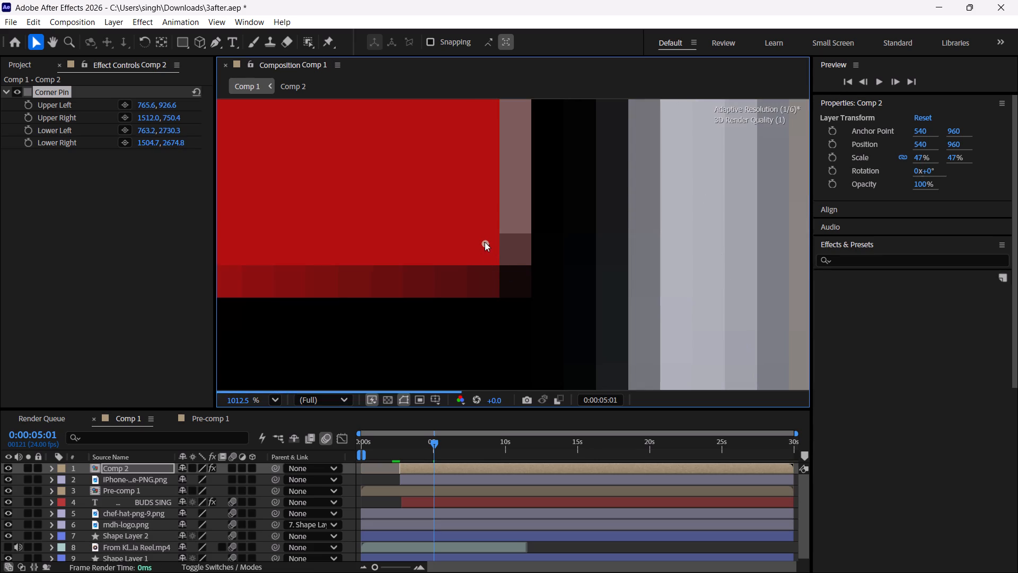
pyautogui.moveTo(484, 242); pyautogui.dragTo(502, 268)
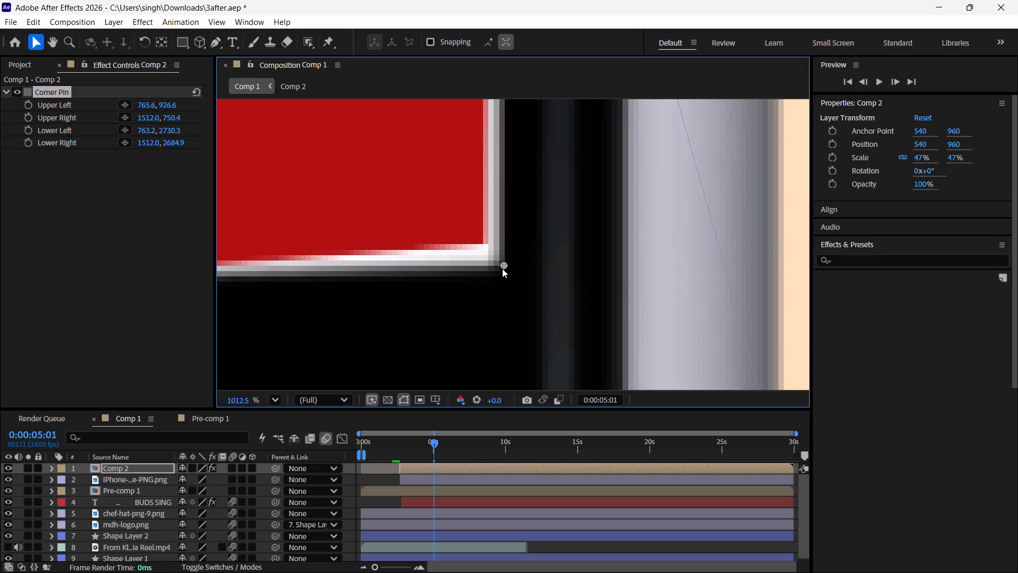
pyautogui.moveTo(502, 268); pyautogui.dragTo(504, 274)
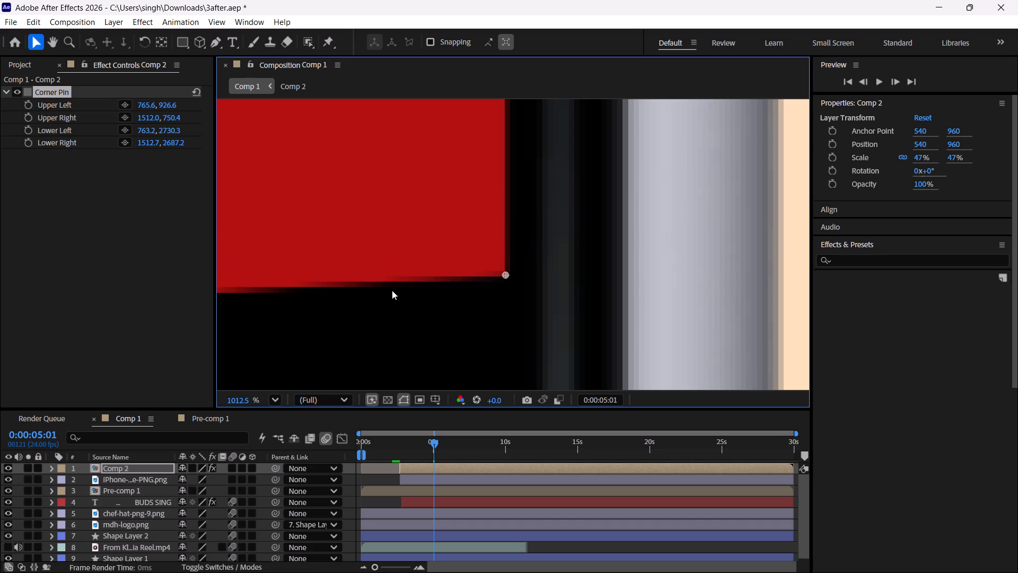
# Fine-tune Corner Pin's Lower Left point at the phone screen's lower-left corner to about 763, 2708.
pyautogui.moveTo(379, 289); pyautogui.dragTo(618, 300, button='middle')
pyautogui.moveTo(339, 310); pyautogui.dragTo(635, 316, button='middle')
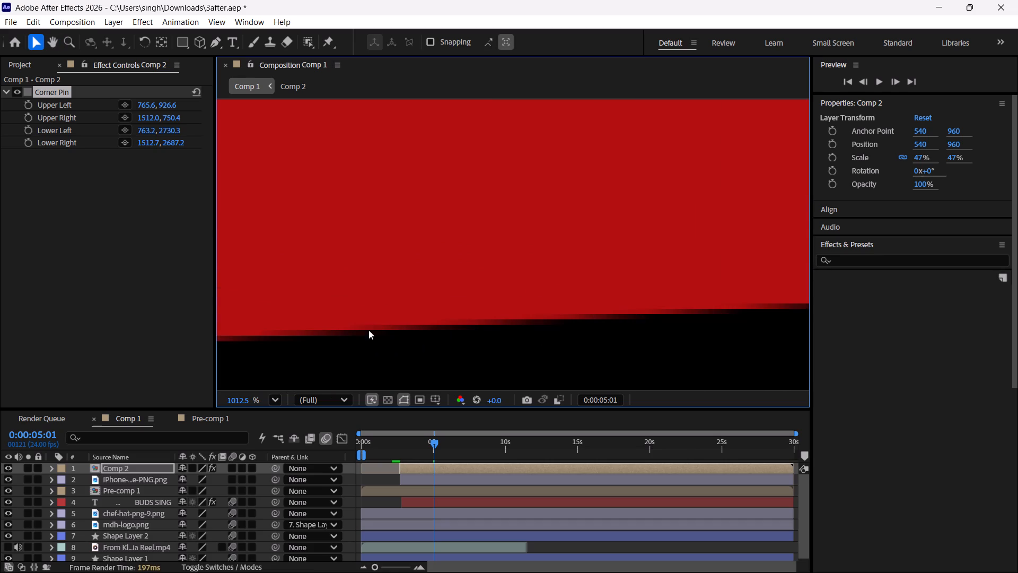
pyautogui.moveTo(319, 326); pyautogui.dragTo(581, 285, button='middle')
pyautogui.moveTo(314, 316); pyautogui.dragTo(697, 267, button='middle')
pyautogui.moveTo(453, 280); pyautogui.dragTo(681, 253, button='middle')
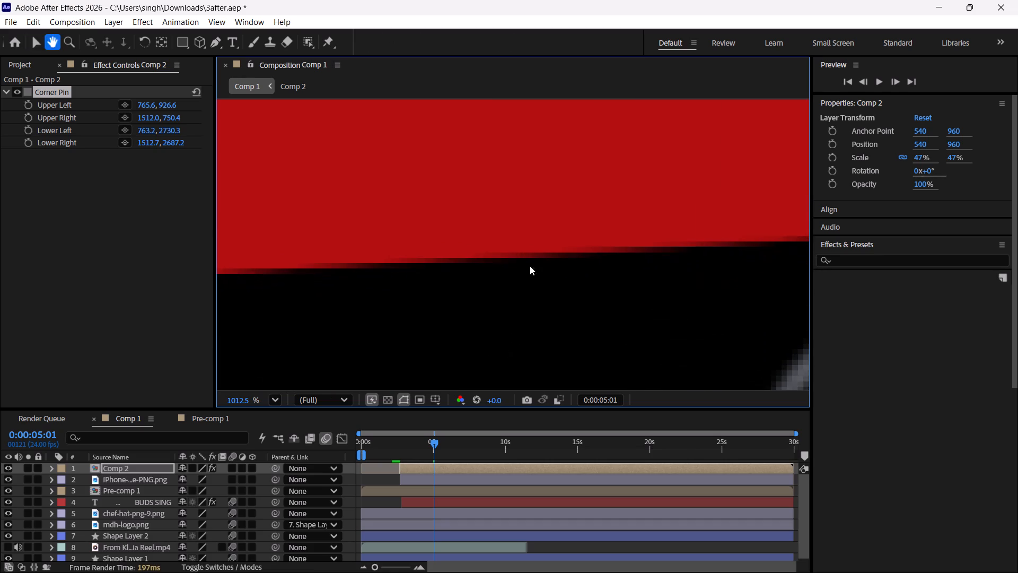
pyautogui.moveTo(345, 277); pyautogui.dragTo(719, 252, button='middle')
pyautogui.moveTo(391, 260); pyautogui.dragTo(435, 237)
pyautogui.moveTo(437, 235); pyautogui.dragTo(403, 204)
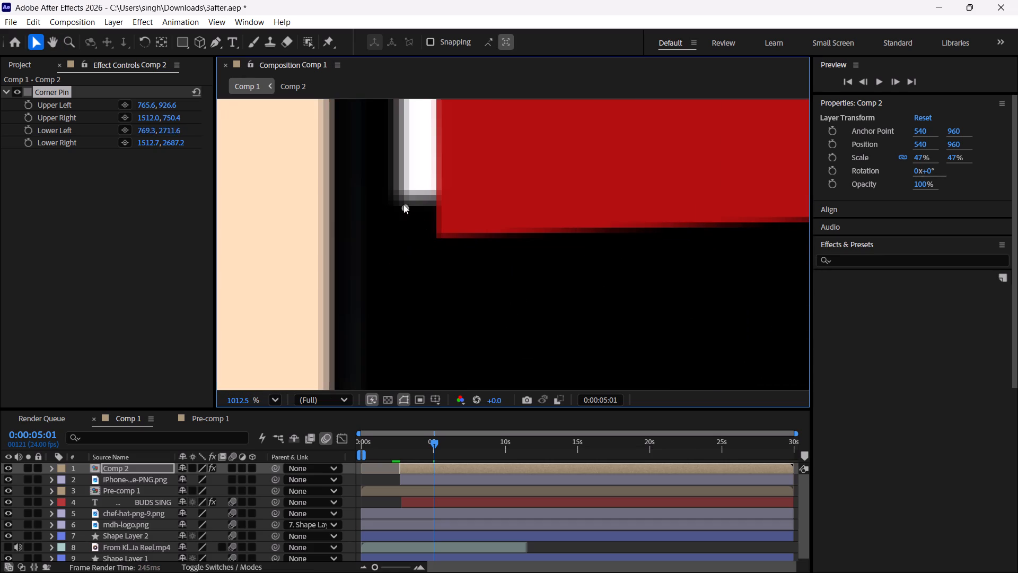
pyautogui.moveTo(403, 204); pyautogui.dragTo(393, 203)
# Enable motion blur on the Comp 2, iPhone PNG and Pre-comp 1 layers.
pyautogui.scroll(-13, 581, 323)
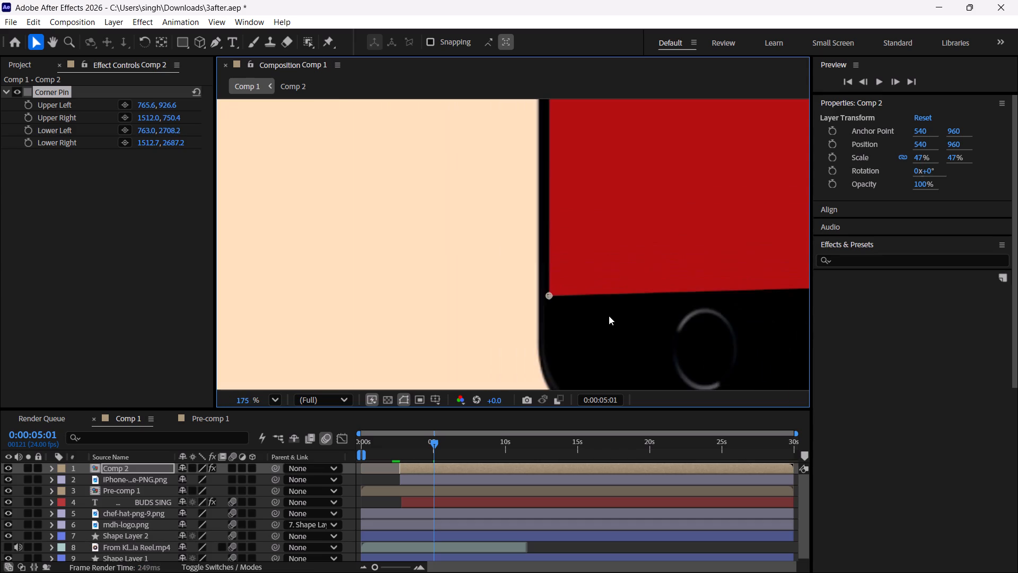
pyautogui.scroll(-7, 609, 316)
pyautogui.scroll(-1, 644, 239)
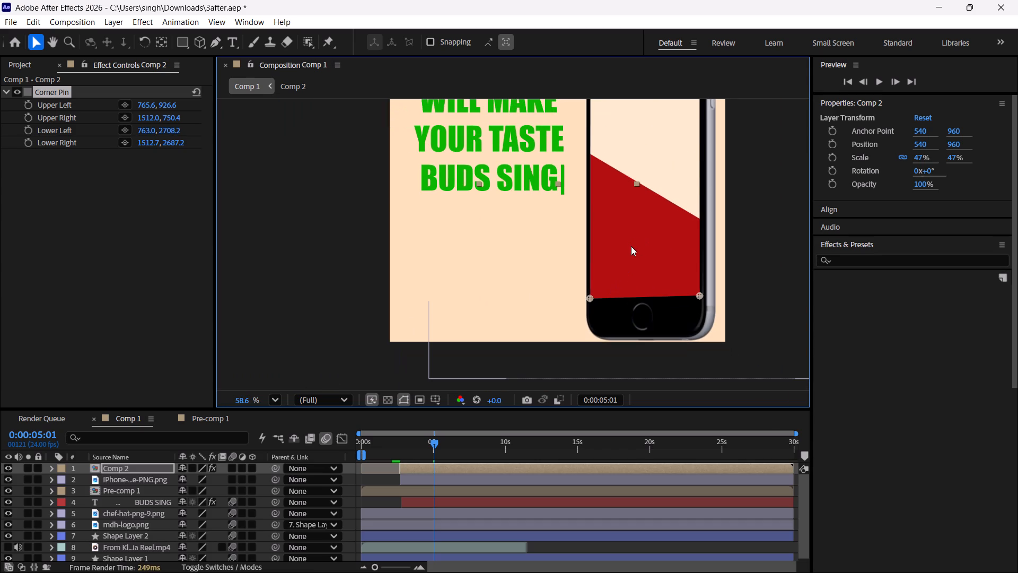
pyautogui.moveTo(643, 244); pyautogui.dragTo(457, 292, button='middle')
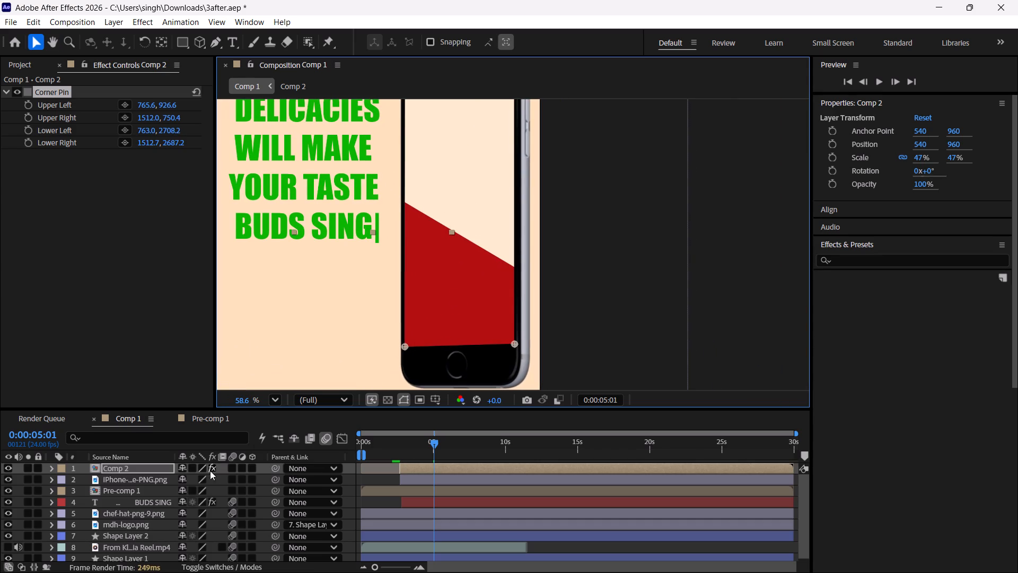
pyautogui.moveTo(230, 467); pyautogui.dragTo(236, 493)
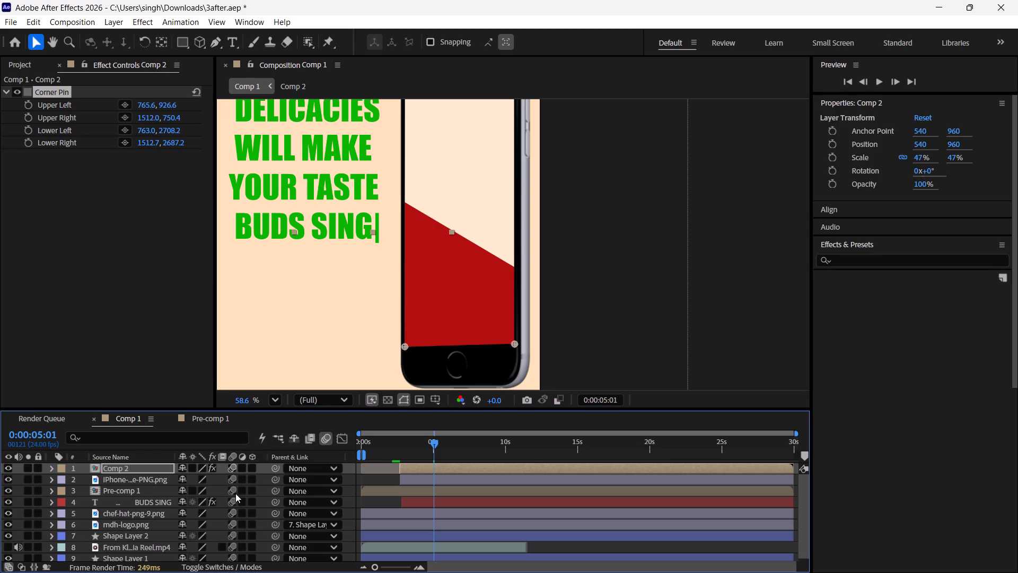
# Parent the Comp 2 layer to the iPhone PNG layer.
pyautogui.moveTo(278, 468); pyautogui.dragTo(222, 482)
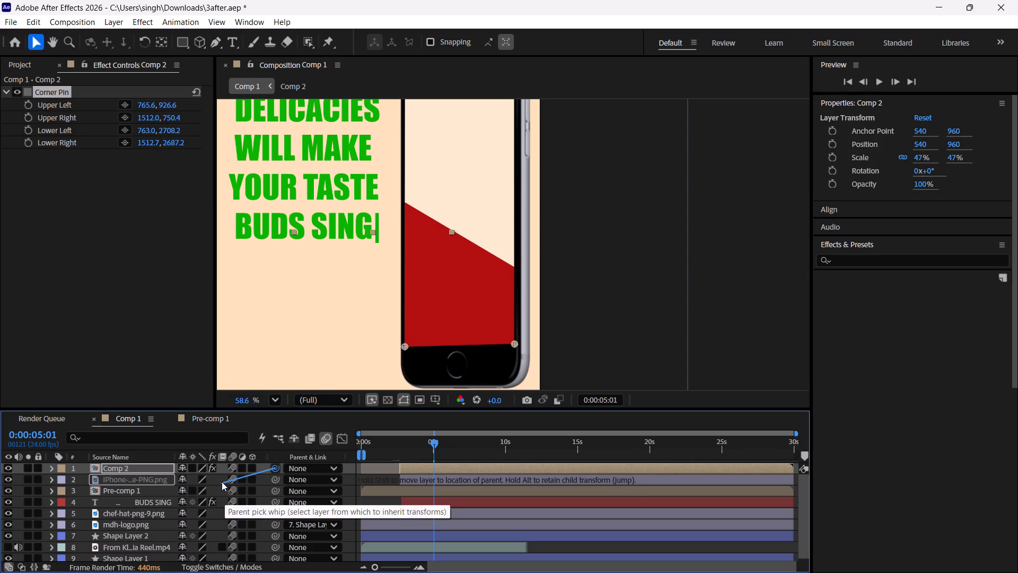
pyautogui.moveTo(222, 482); pyautogui.dragTo(160, 480)
# Preview the phone's entrance from 0:00:01:12 to check that Comp 2 follows the iPhone mockup.
pyautogui.moveTo(432, 440); pyautogui.dragTo(432, 441)
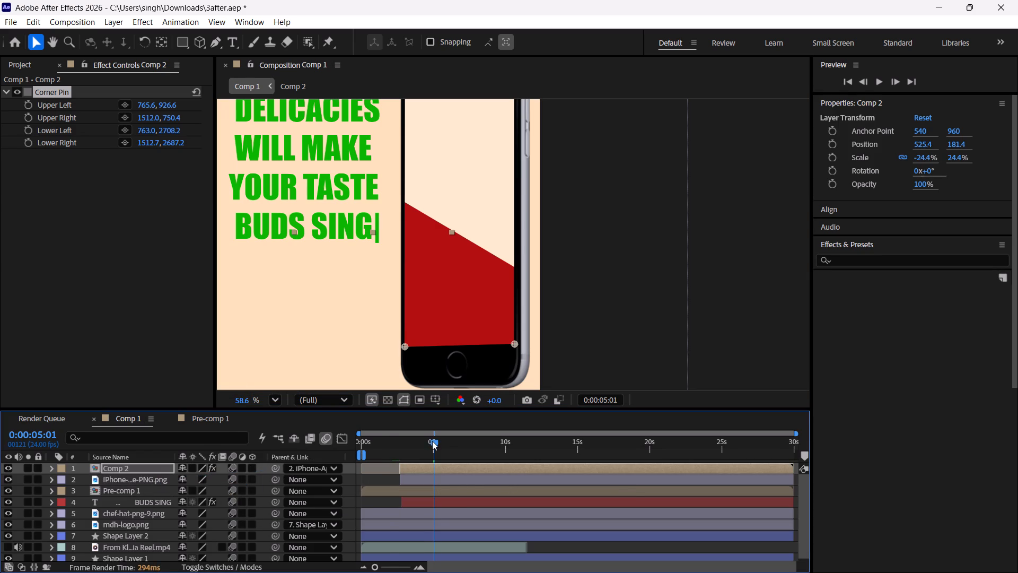
pyautogui.moveTo(432, 441); pyautogui.dragTo(381, 451)
pyautogui.press('space')
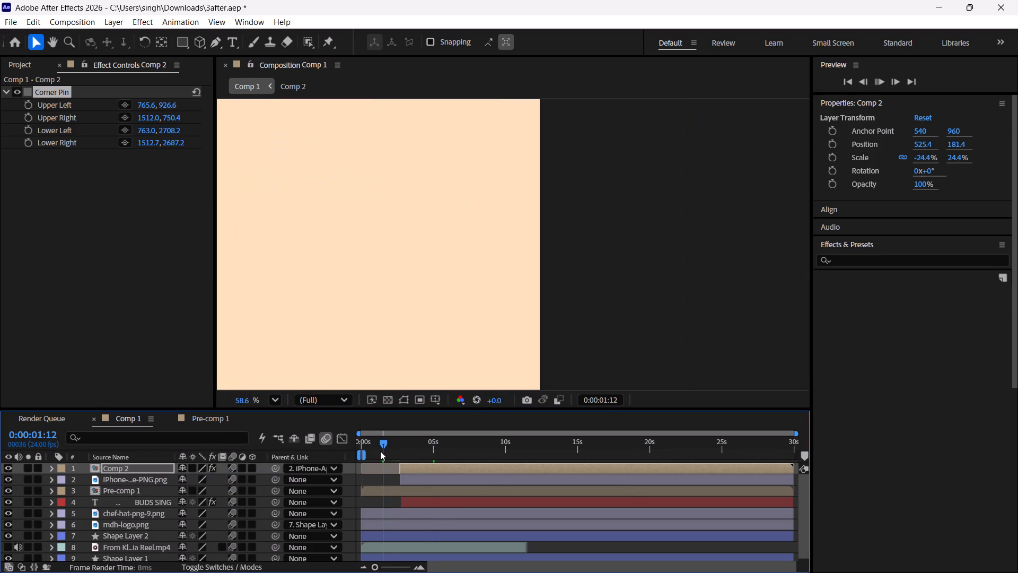
pyautogui.scroll(-3, 504, 342)
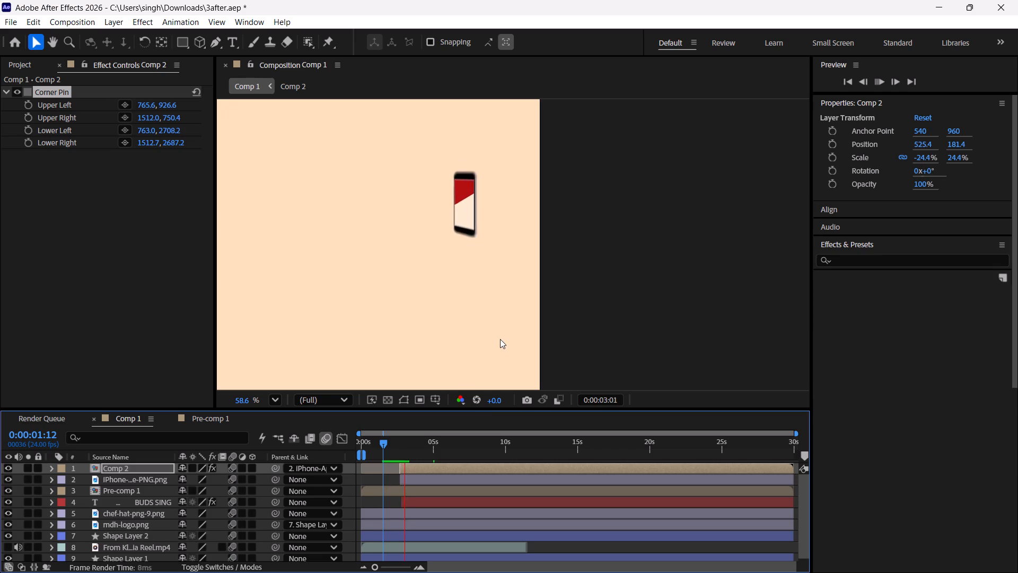
pyautogui.press('space')
pyautogui.press('space')
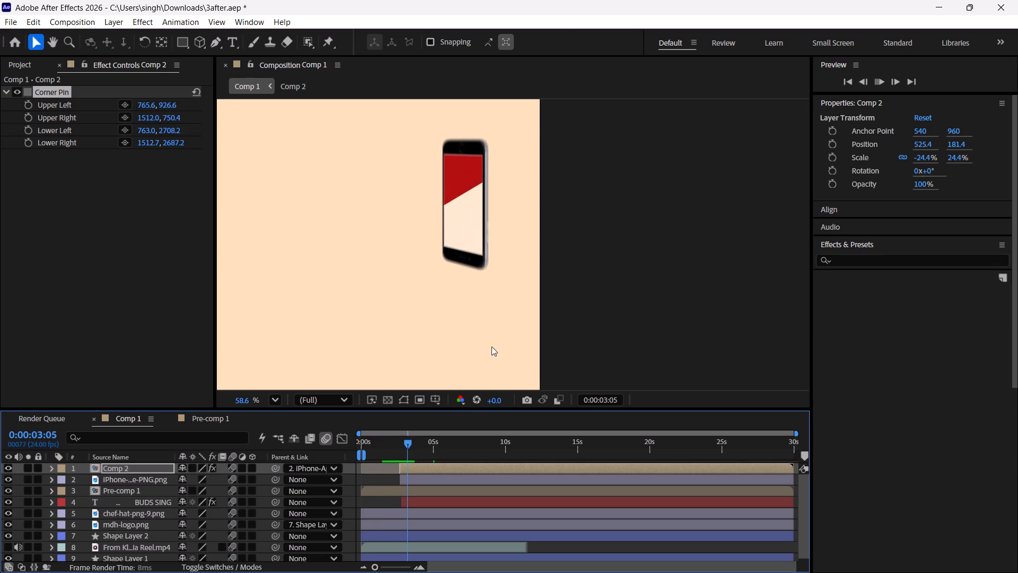
# Preview the whole composition from 0:00:00:04, checking the phone, its pinned screen and the text animation.
pyautogui.moveTo(407, 444); pyautogui.dragTo(391, 451)
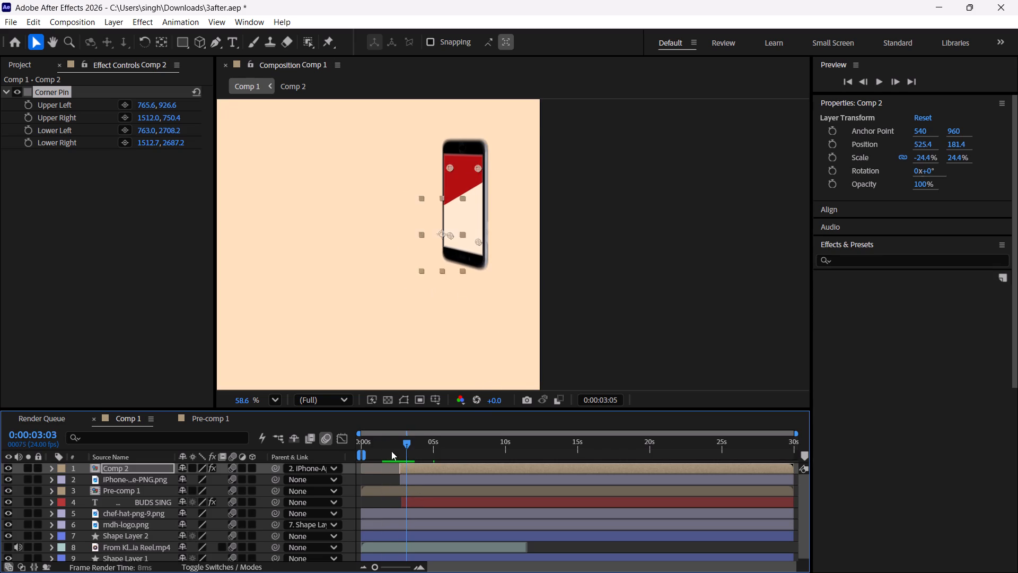
pyautogui.moveTo(391, 451); pyautogui.dragTo(363, 492)
pyautogui.scroll(-4, 482, 299)
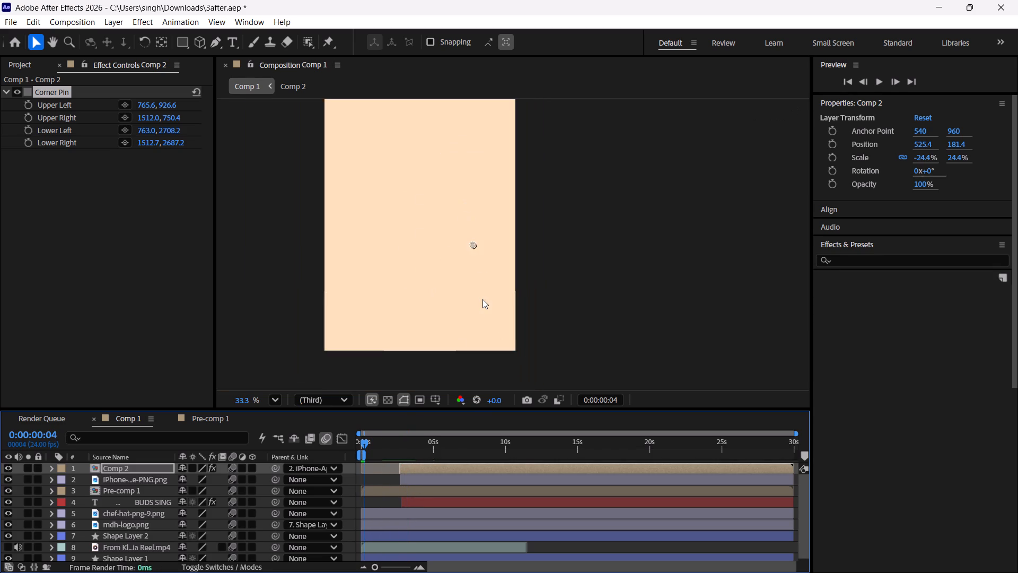
pyautogui.scroll(-2, 483, 301)
pyautogui.moveTo(523, 259); pyautogui.dragTo(550, 281, button='middle')
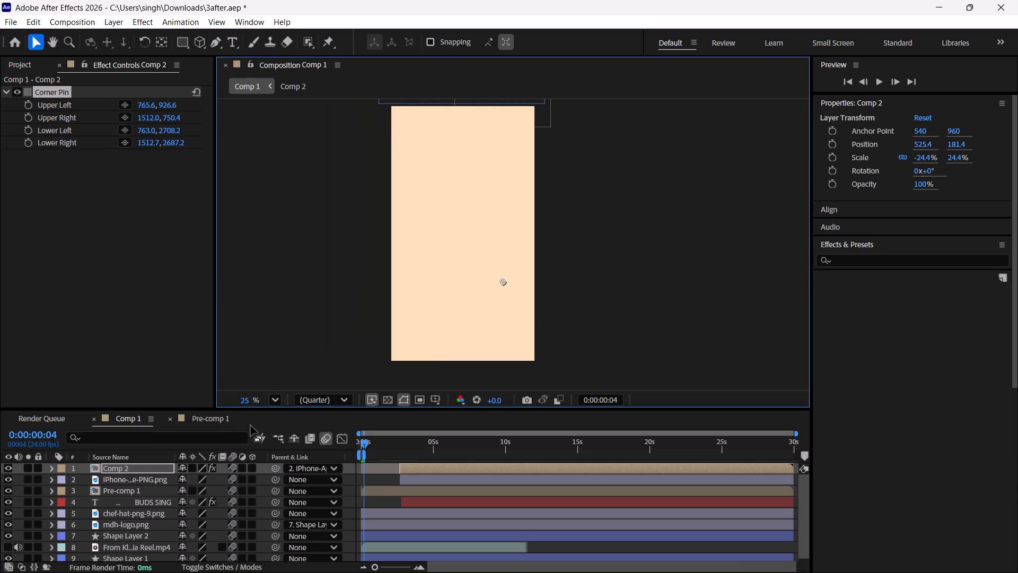
pyautogui.click(272, 403)
pyautogui.click(318, 133)
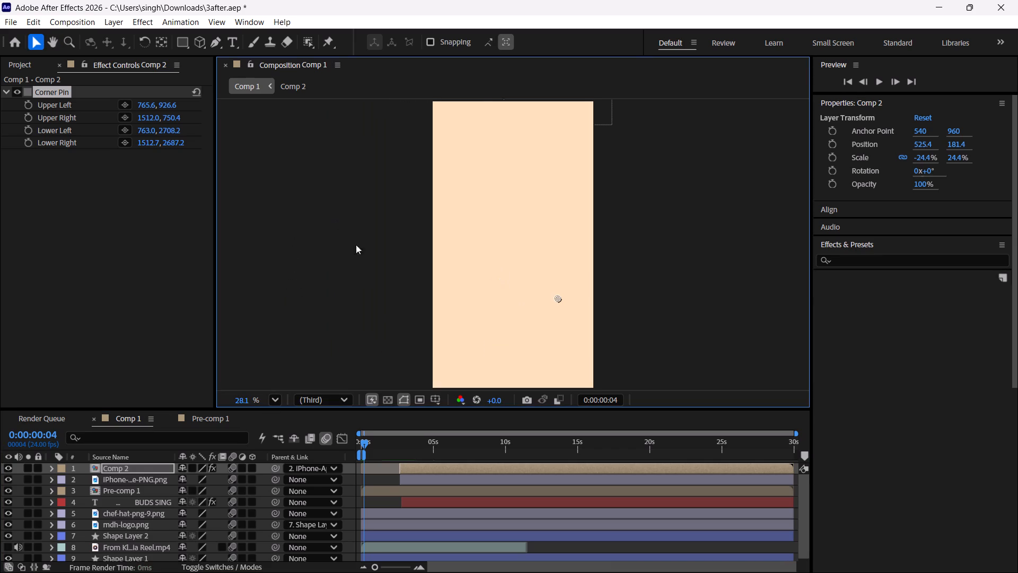
pyautogui.press('space')
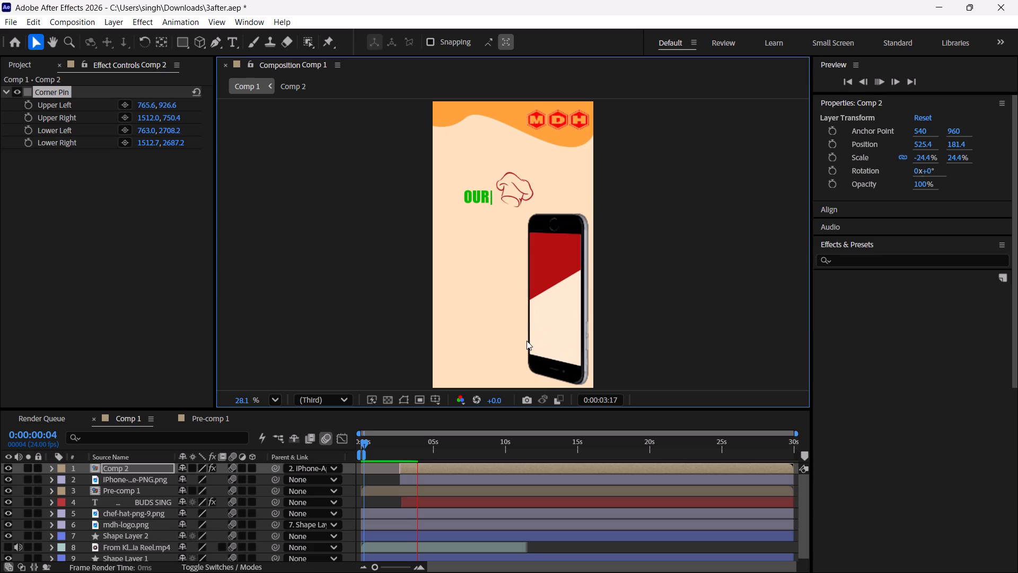
pyautogui.press('space')
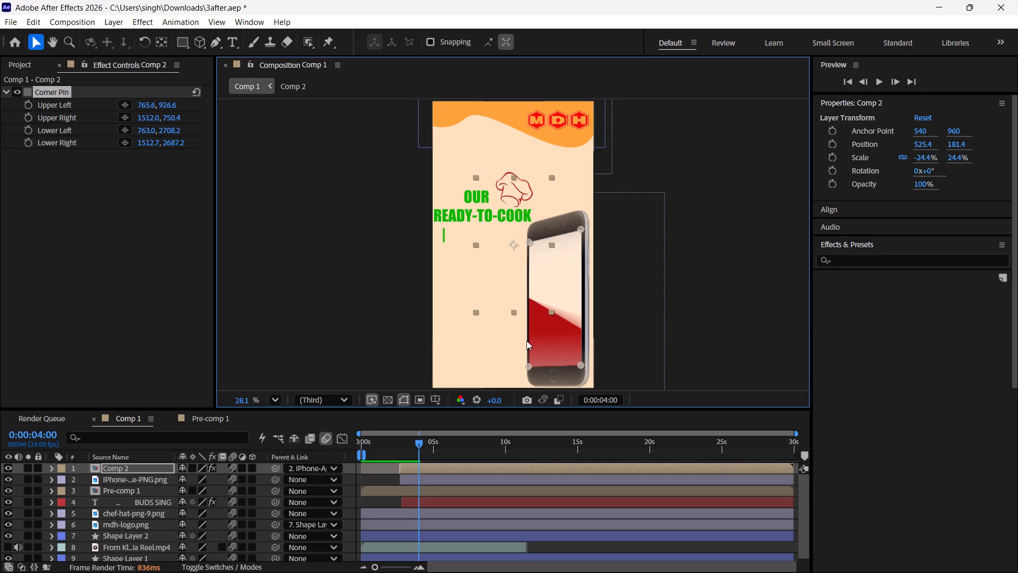
pyautogui.press('space')
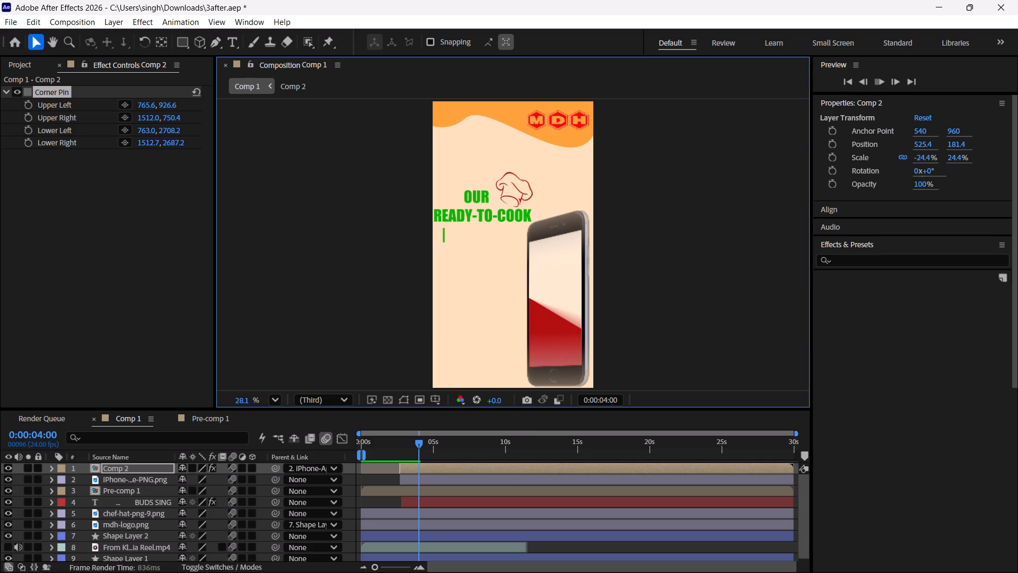
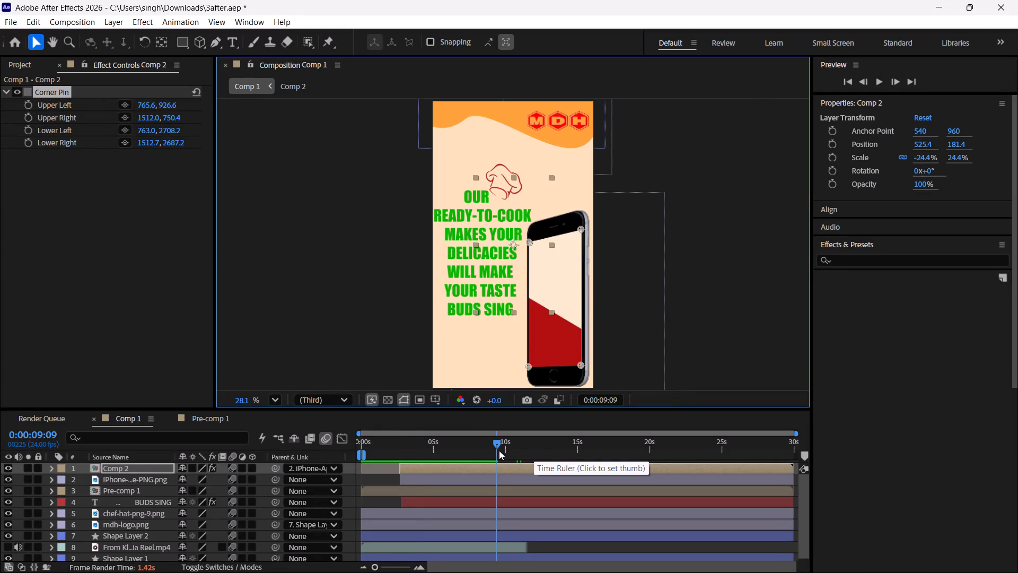
# Scrub Comp 1 back to 0:00:05:19 to view the frame with the phone and text.
pyautogui.moveTo(498, 444); pyautogui.dragTo(446, 483)
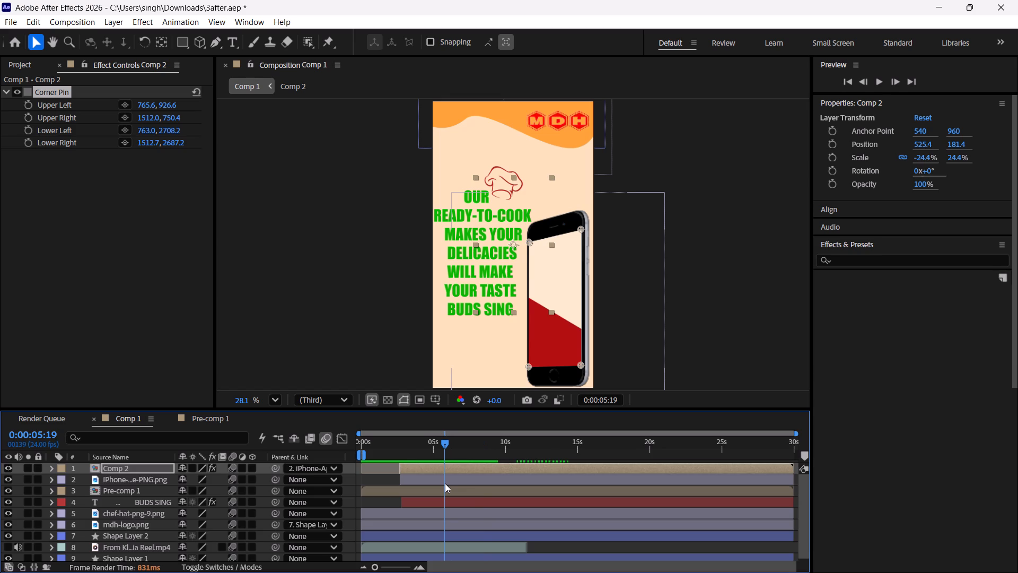
# Add the WhatsApp JPEG image of the conveyor from the project files to Comp 1 as the top layer, above Comp 2.
pyautogui.click(19, 67)
pyautogui.click(75, 185)
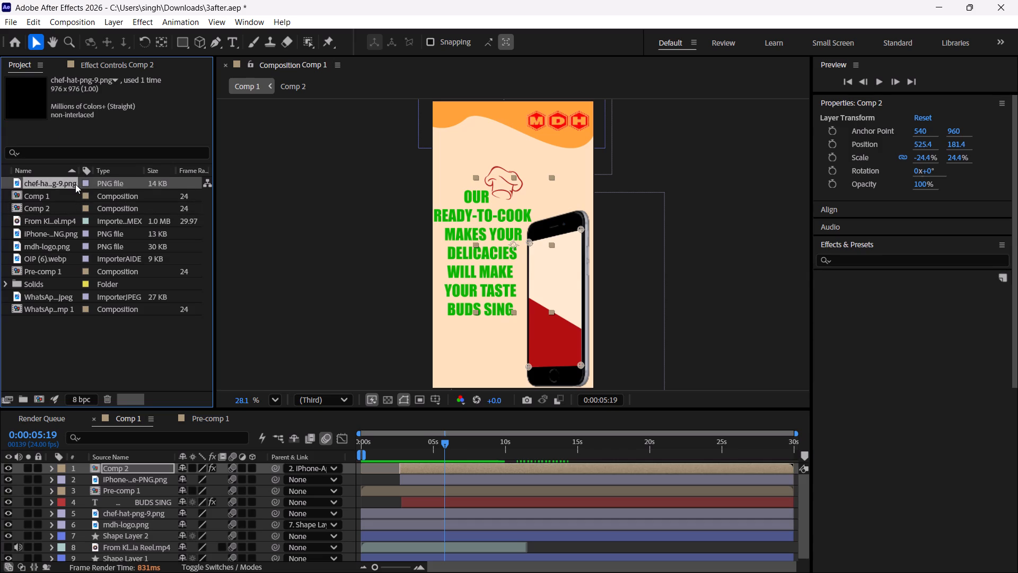
pyautogui.click(65, 288)
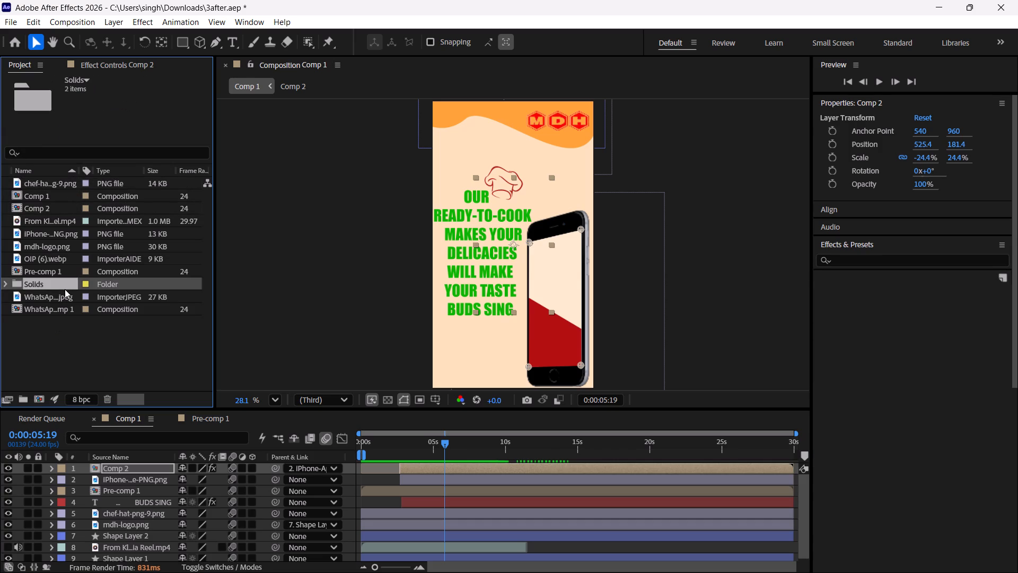
pyautogui.click(67, 298)
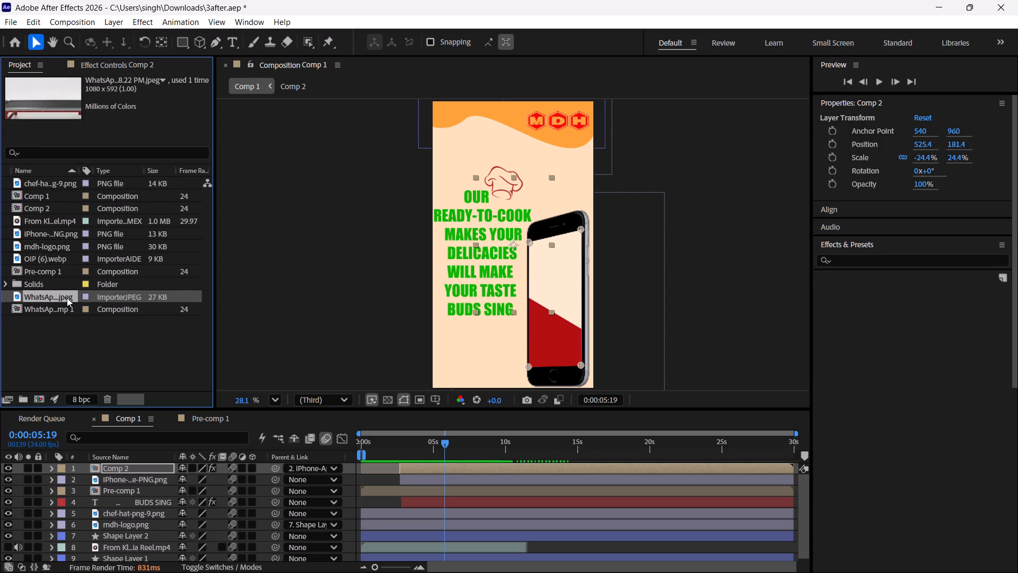
pyautogui.moveTo(67, 298); pyautogui.dragTo(124, 455)
pyautogui.moveTo(124, 455); pyautogui.dragTo(128, 465)
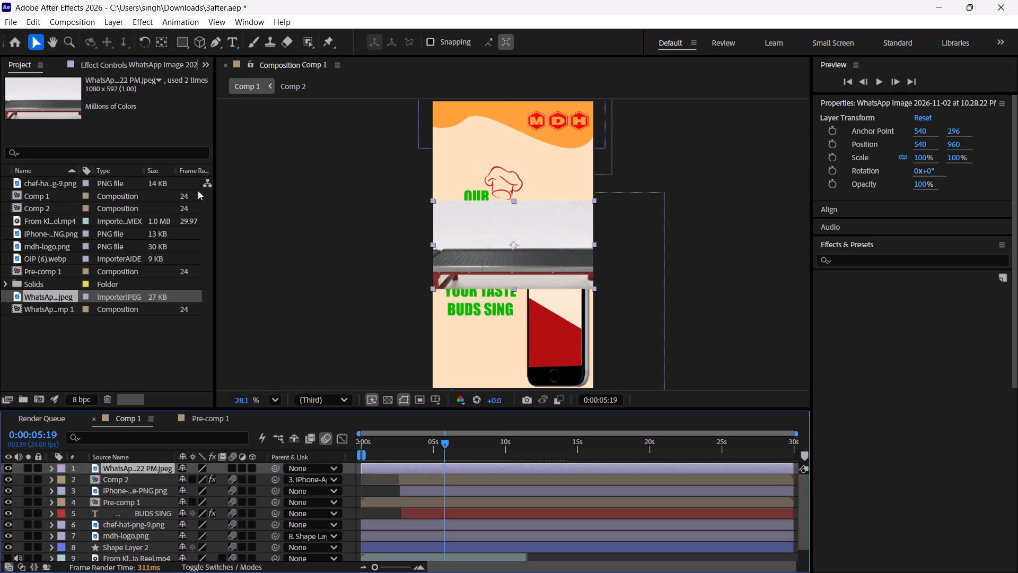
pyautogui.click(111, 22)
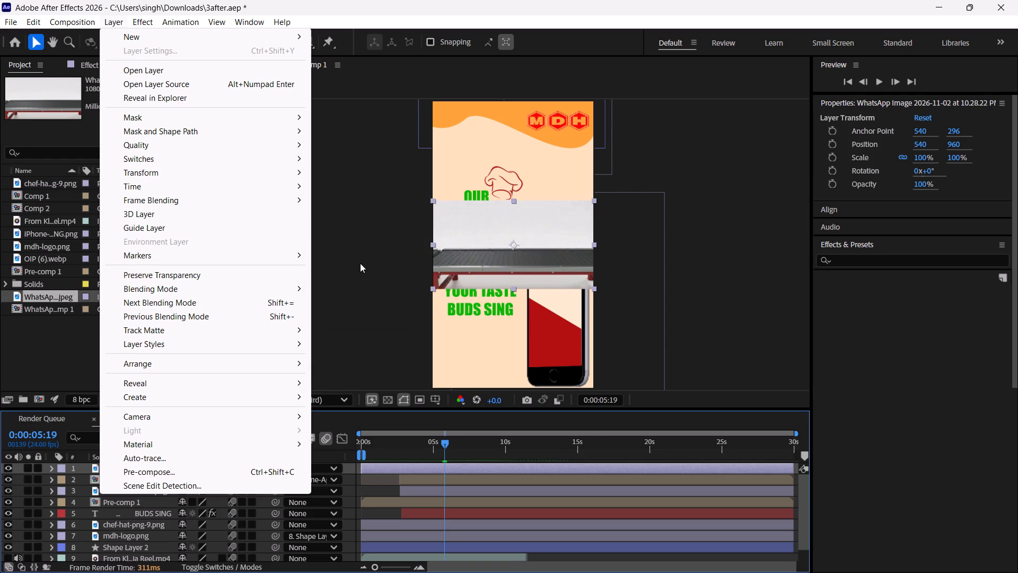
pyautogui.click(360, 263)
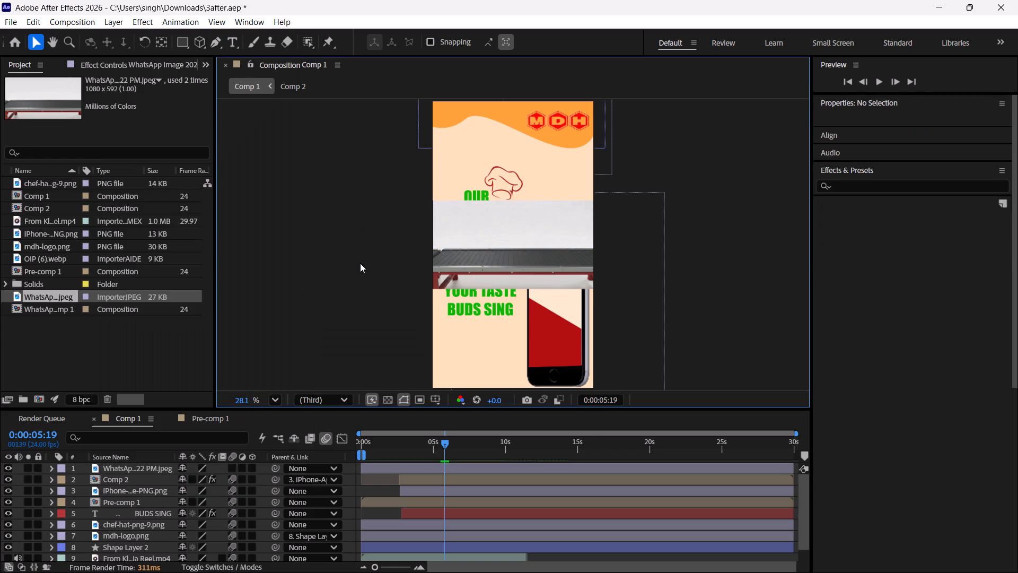
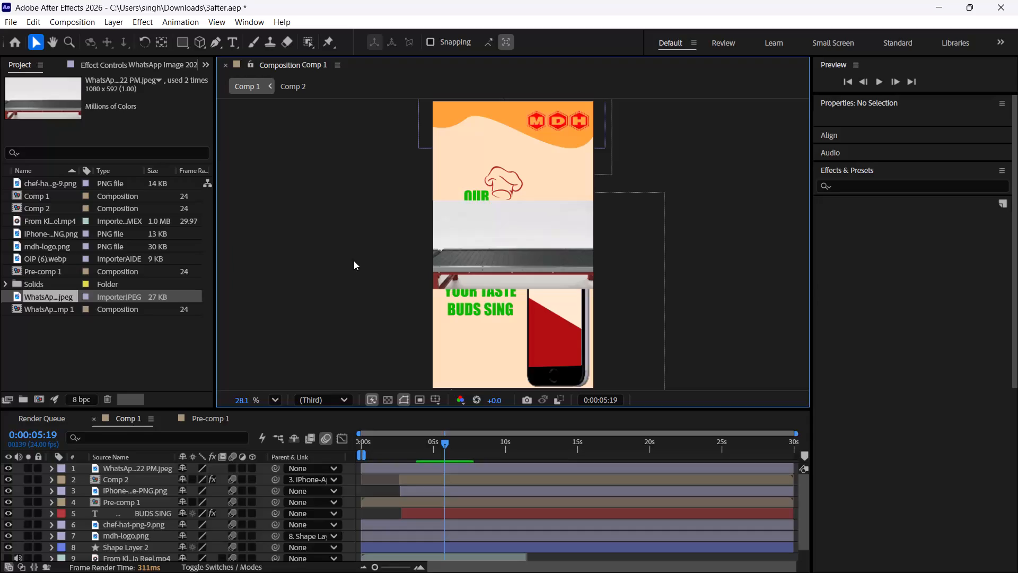
# Apply the Linear Color Key keying effect to the WhatsApp conveyor image layer in Comp 1.
pyautogui.click(147, 18)
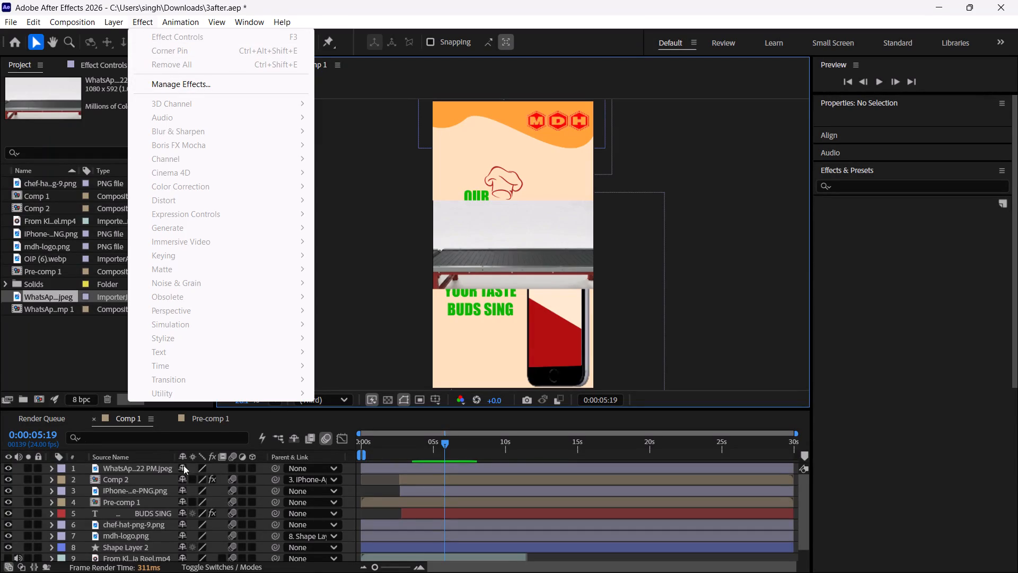
pyautogui.click(152, 466)
pyautogui.click(151, 20)
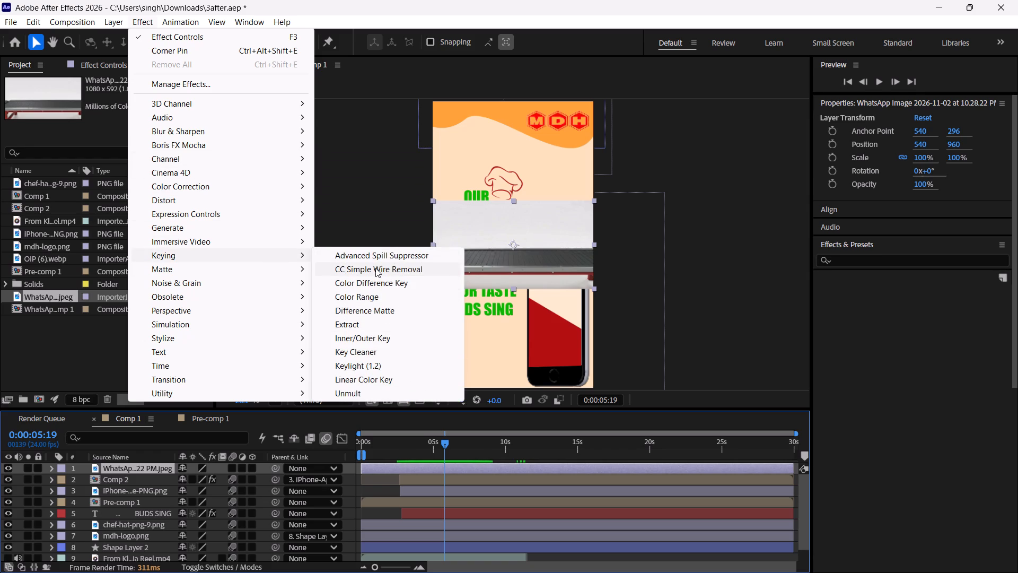
pyautogui.click(381, 377)
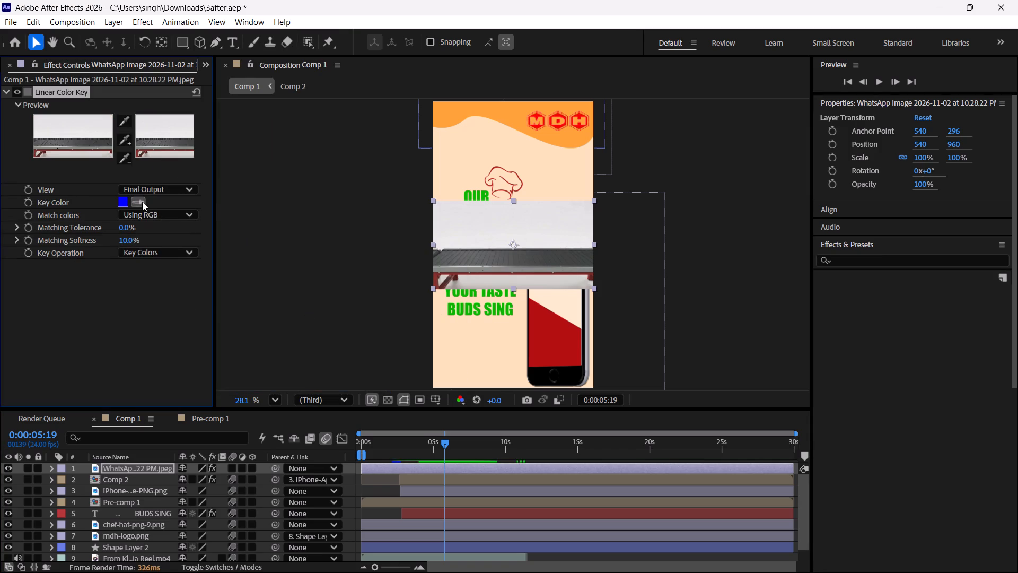
# Key out the conveyor image's background by sampling its light grey as the Key Color, then deselect the layer.
pyautogui.click(142, 202)
pyautogui.scroll(4, 568, 289)
pyautogui.click(554, 284)
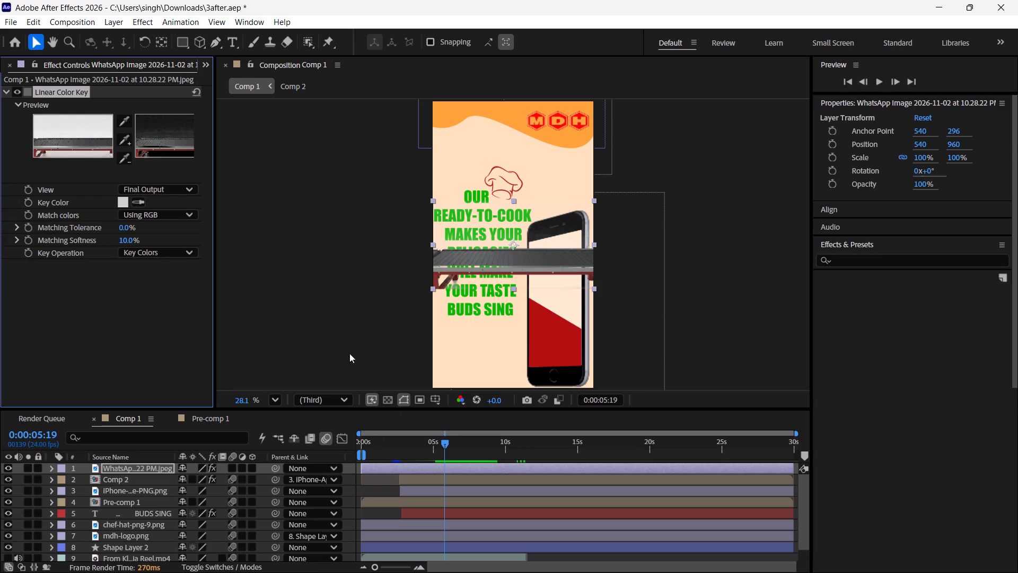
pyautogui.click(320, 333)
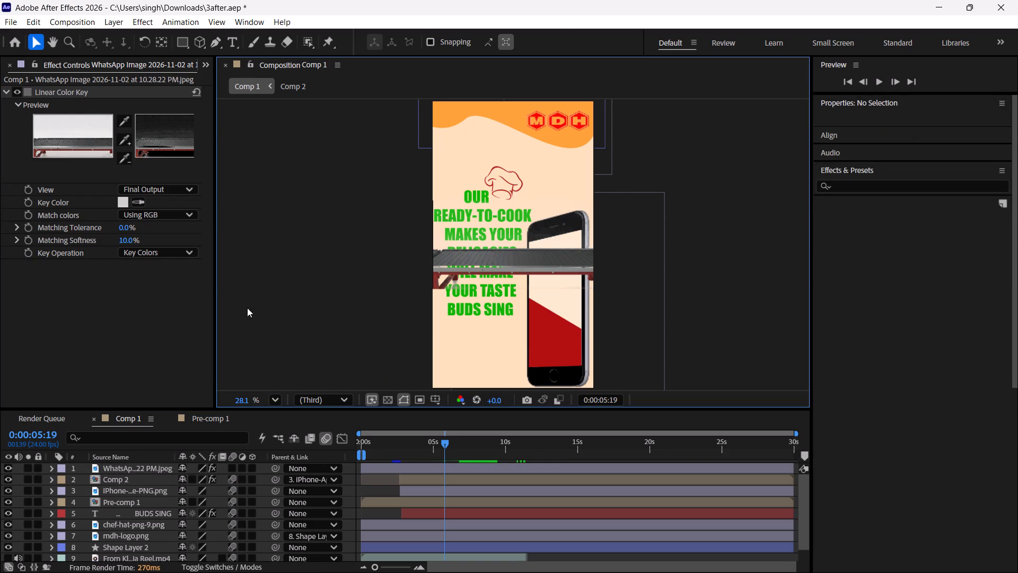
# Move the conveyor belt image down across the lower part of the phone, to a position of about 459, 1517.
pyautogui.click(147, 466)
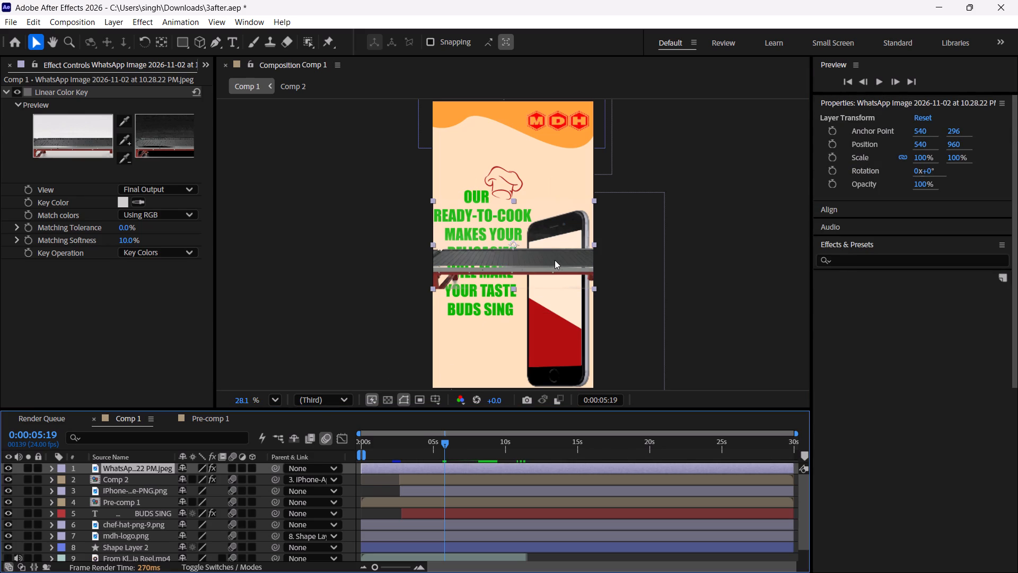
pyautogui.moveTo(555, 260); pyautogui.dragTo(545, 312)
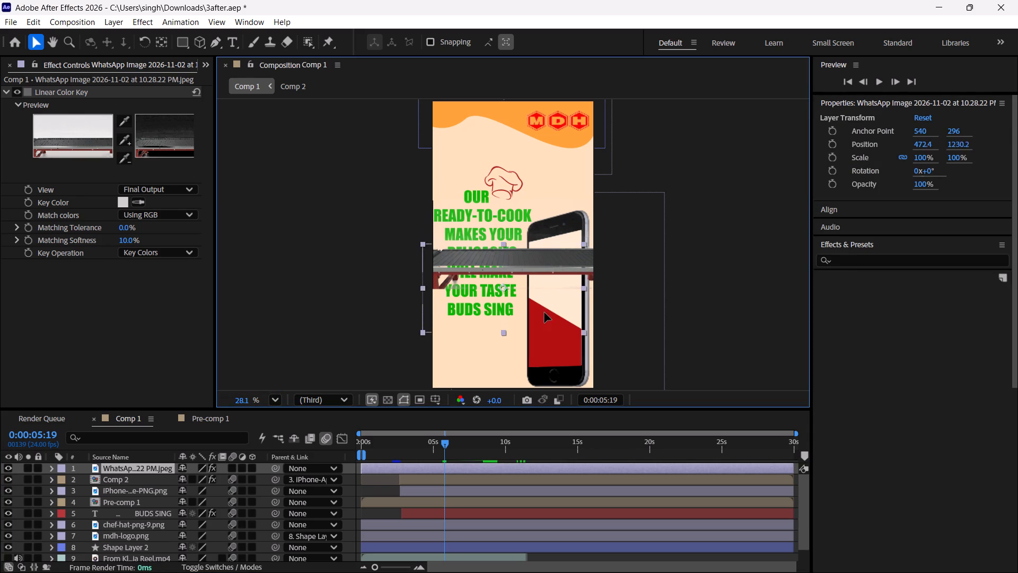
pyautogui.moveTo(545, 312); pyautogui.dragTo(545, 327)
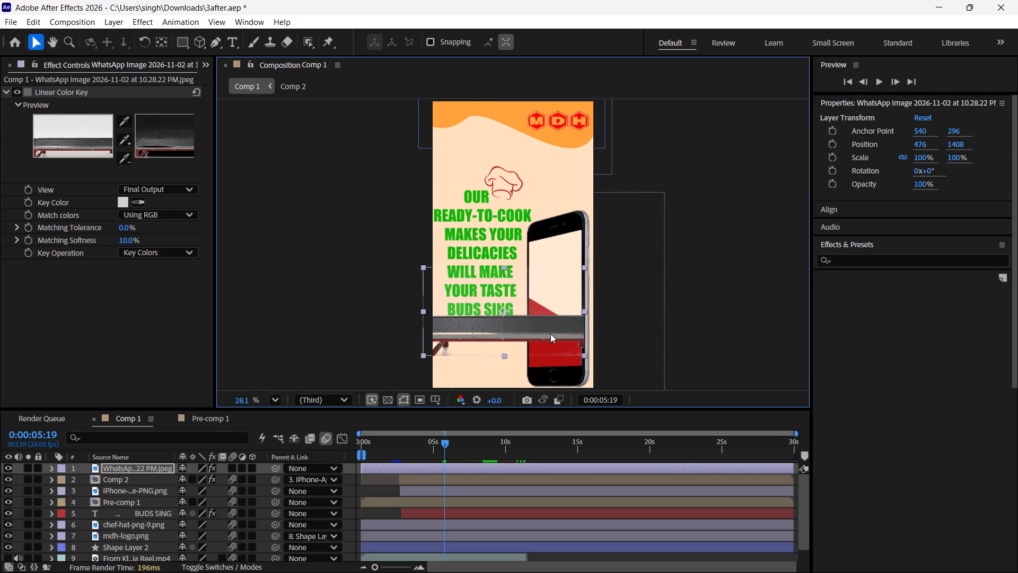
pyautogui.moveTo(551, 334); pyautogui.dragTo(544, 337)
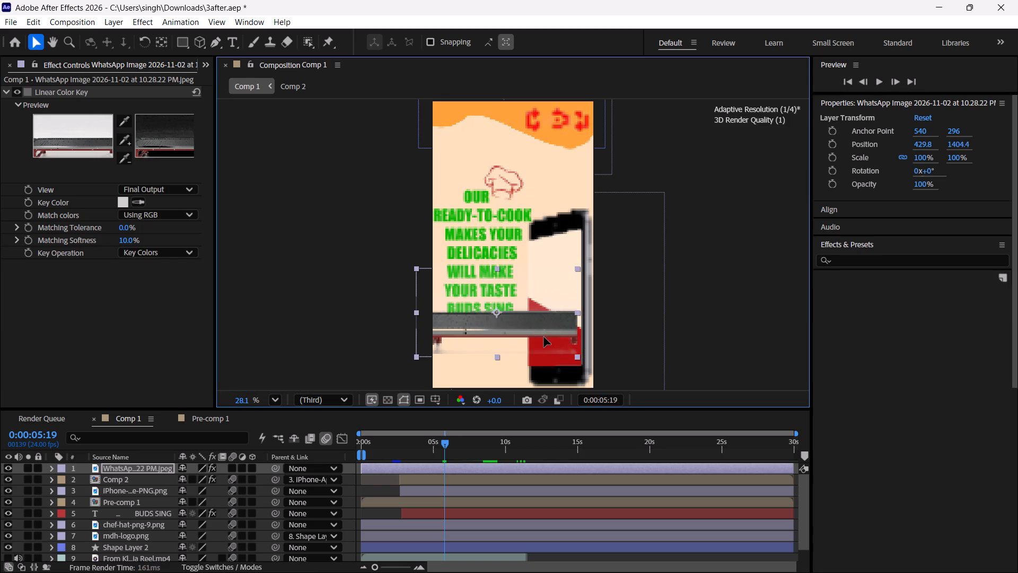
pyautogui.moveTo(544, 337); pyautogui.dragTo(548, 349)
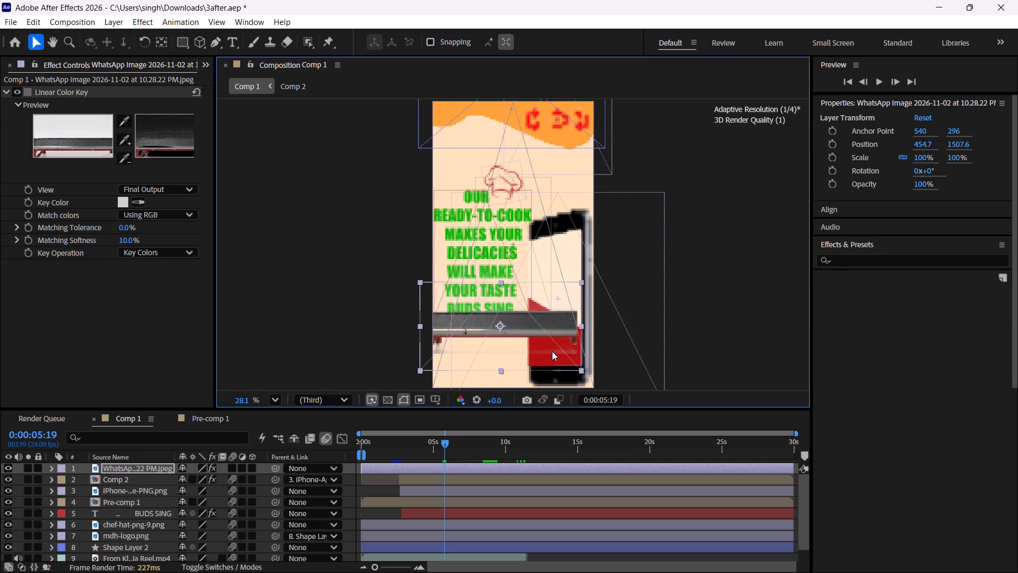
pyautogui.scroll(4, 572, 368)
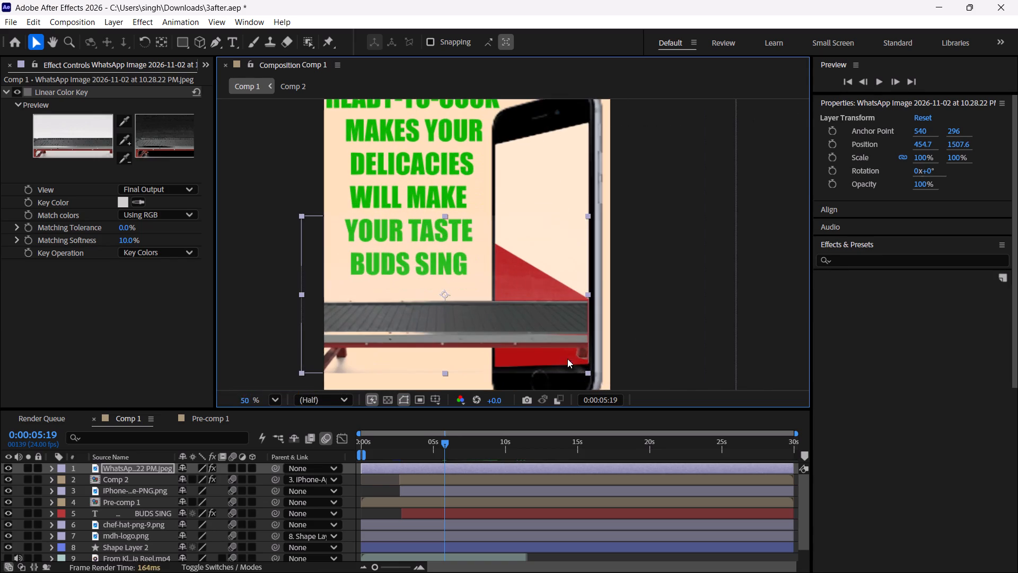
pyautogui.scroll(3, 567, 359)
pyautogui.moveTo(542, 343); pyautogui.dragTo(534, 279, button='middle')
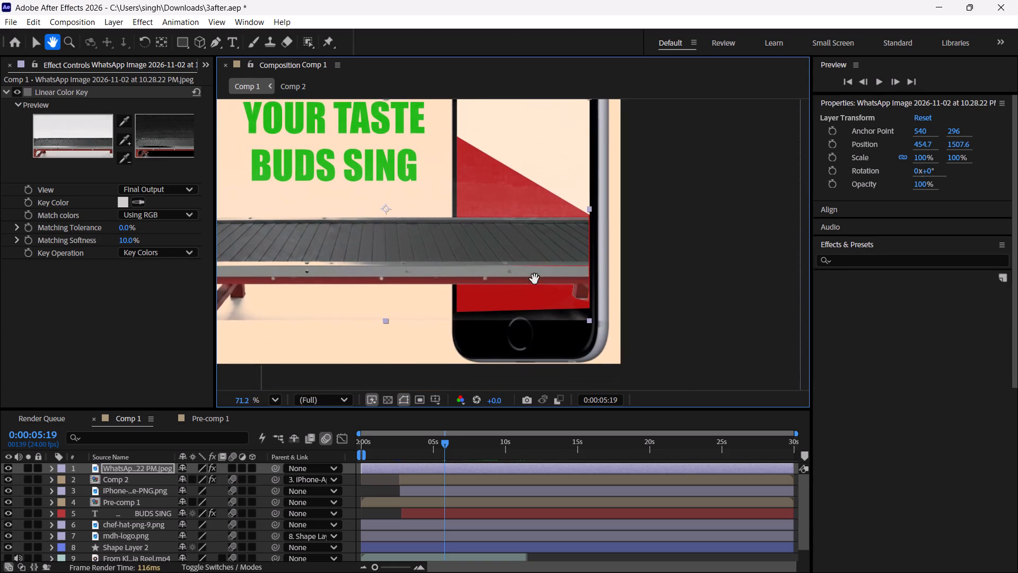
pyautogui.moveTo(534, 279); pyautogui.dragTo(529, 266, button='middle')
pyautogui.click(527, 245)
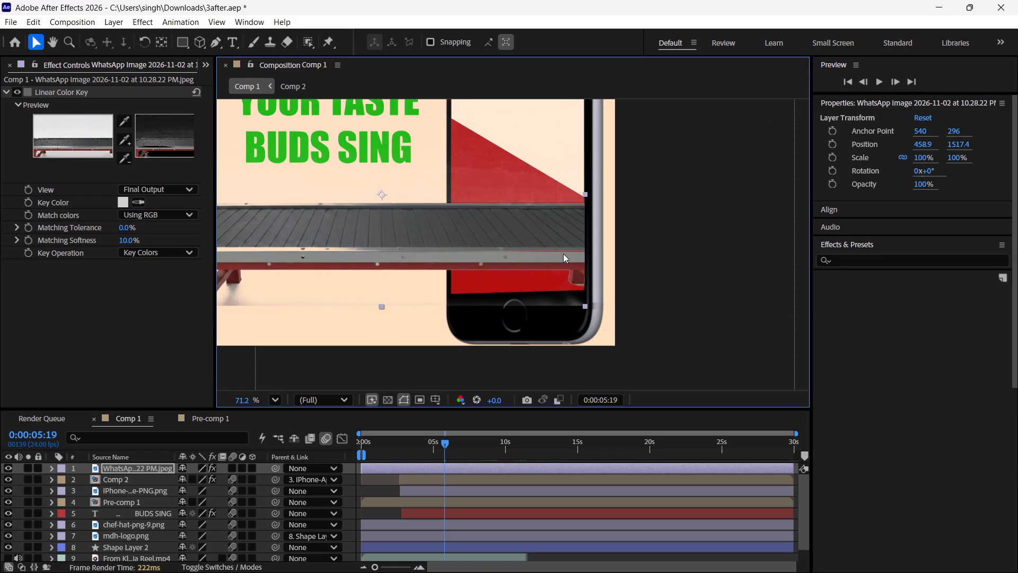
# Play back Comp 1 from about 0:00:02:15 to review the phone and text animation with the repositioned conveyor belt.
pyautogui.scroll(-3, 560, 250)
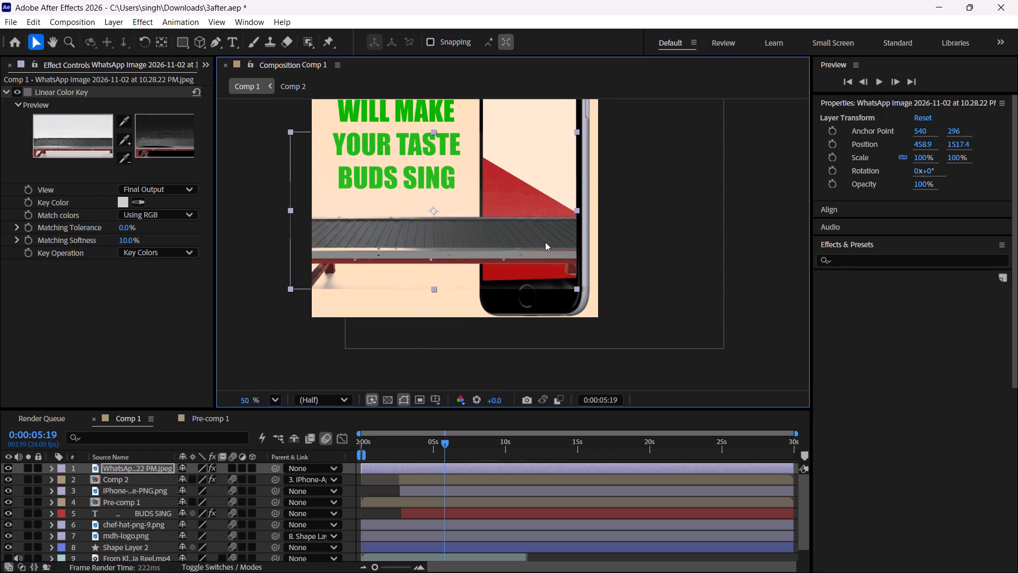
pyautogui.scroll(-2, 541, 231)
pyautogui.moveTo(547, 192); pyautogui.dragTo(554, 298, button='middle')
pyautogui.scroll(-3, 556, 294)
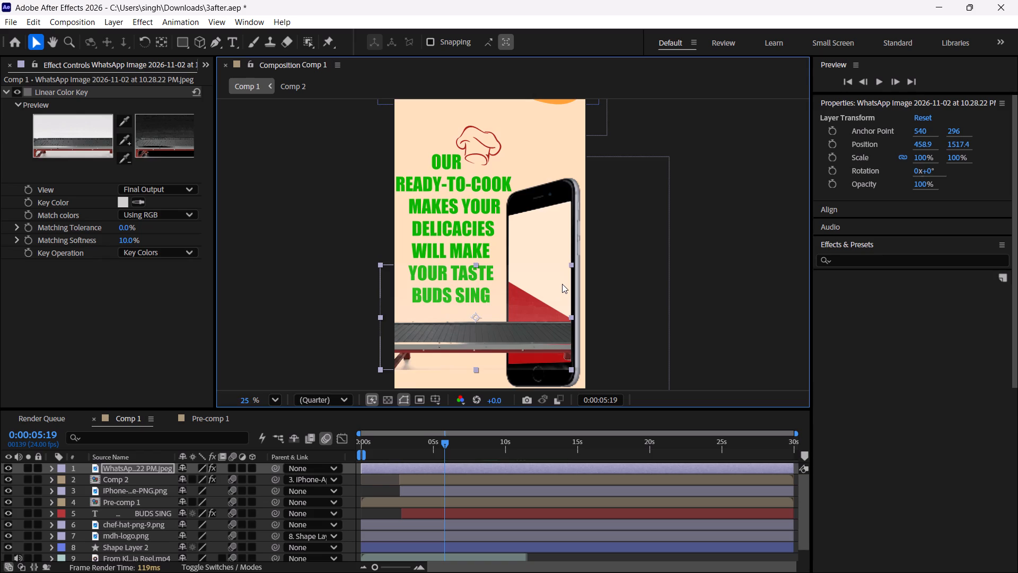
pyautogui.moveTo(562, 284); pyautogui.dragTo(551, 263, button='middle')
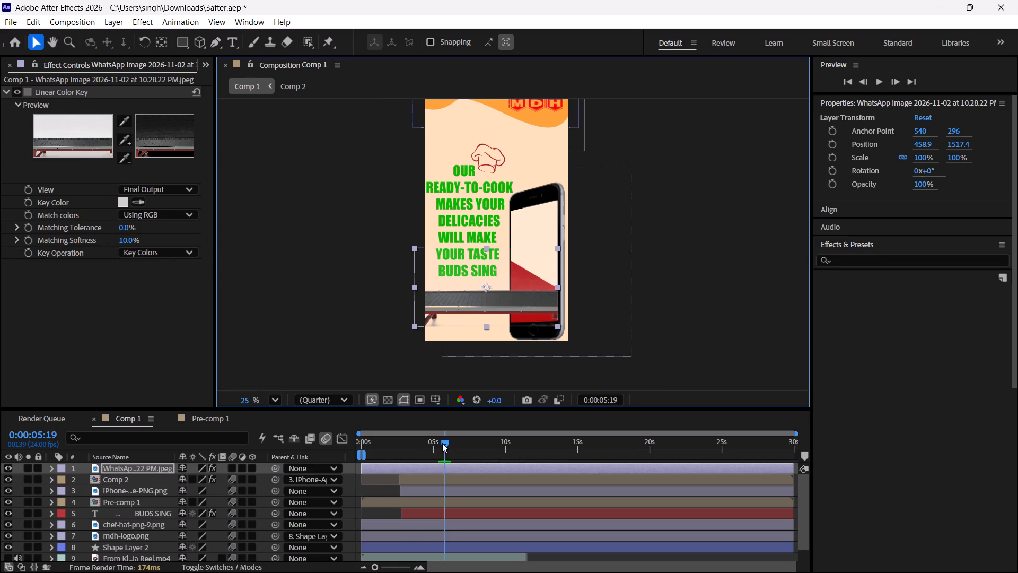
pyautogui.moveTo(442, 443); pyautogui.dragTo(396, 448)
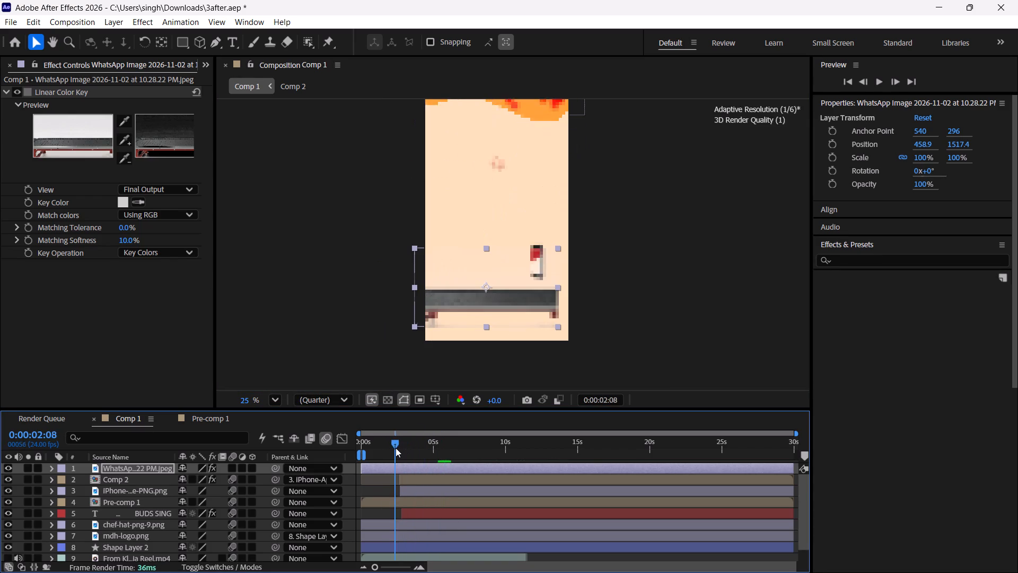
pyautogui.moveTo(396, 448); pyautogui.dragTo(396, 448)
pyautogui.press('space')
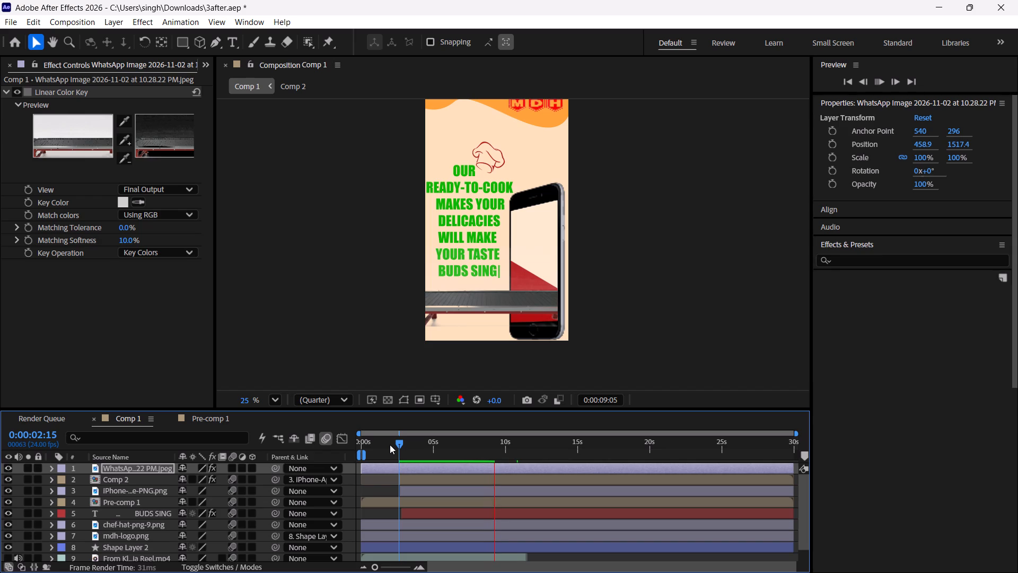
pyautogui.press('space')
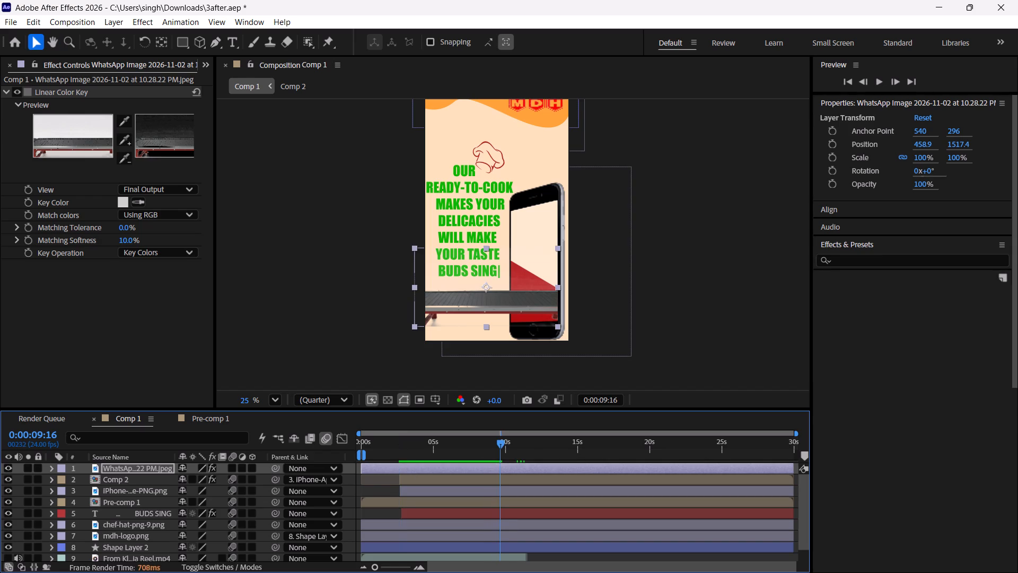
# Scrub Comp 1 between about 0:00:02:21 and 0:00:04:03 to examine the phone's entrance and flip behind the conveyor belt.
pyautogui.moveTo(503, 444); pyautogui.dragTo(495, 441)
pyautogui.moveTo(495, 441); pyautogui.dragTo(408, 414)
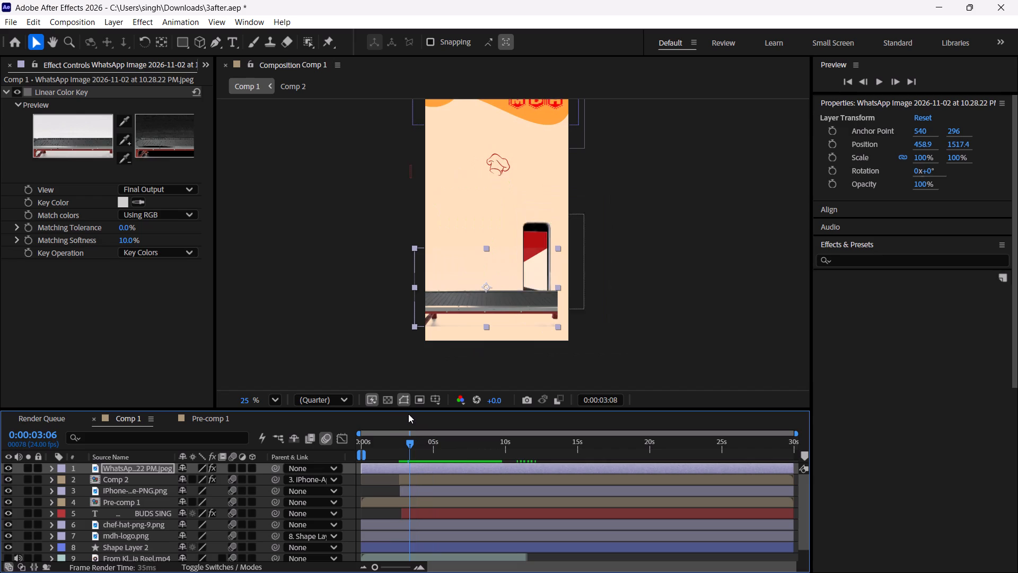
pyautogui.moveTo(408, 414); pyautogui.dragTo(411, 413)
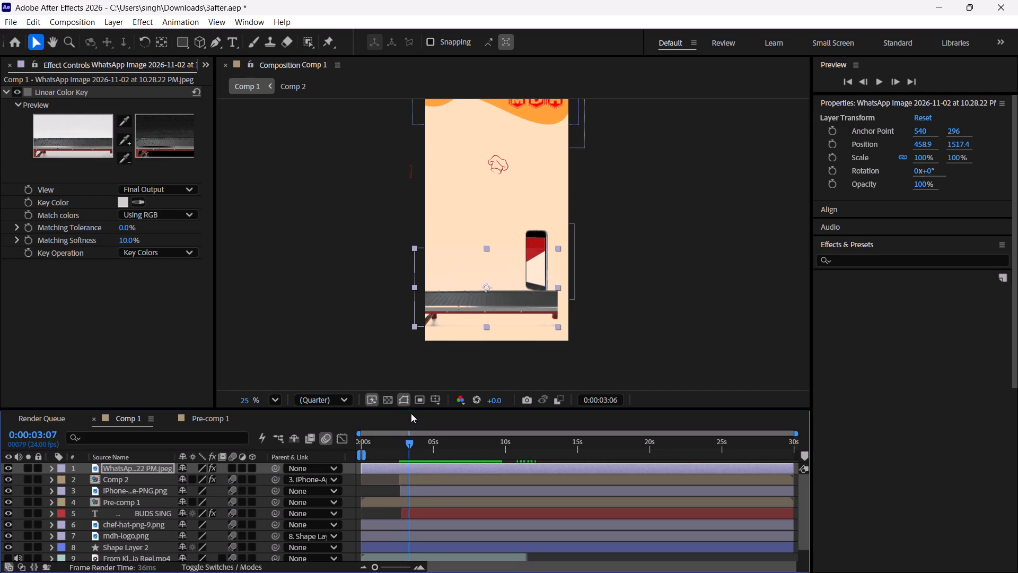
pyautogui.moveTo(411, 413); pyautogui.dragTo(419, 418)
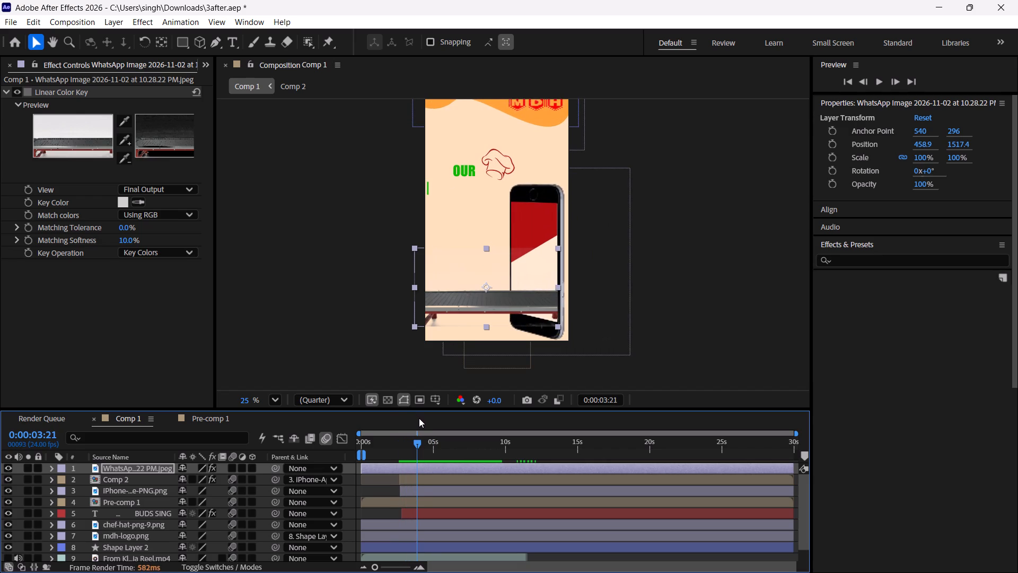
pyautogui.moveTo(419, 418); pyautogui.dragTo(420, 420)
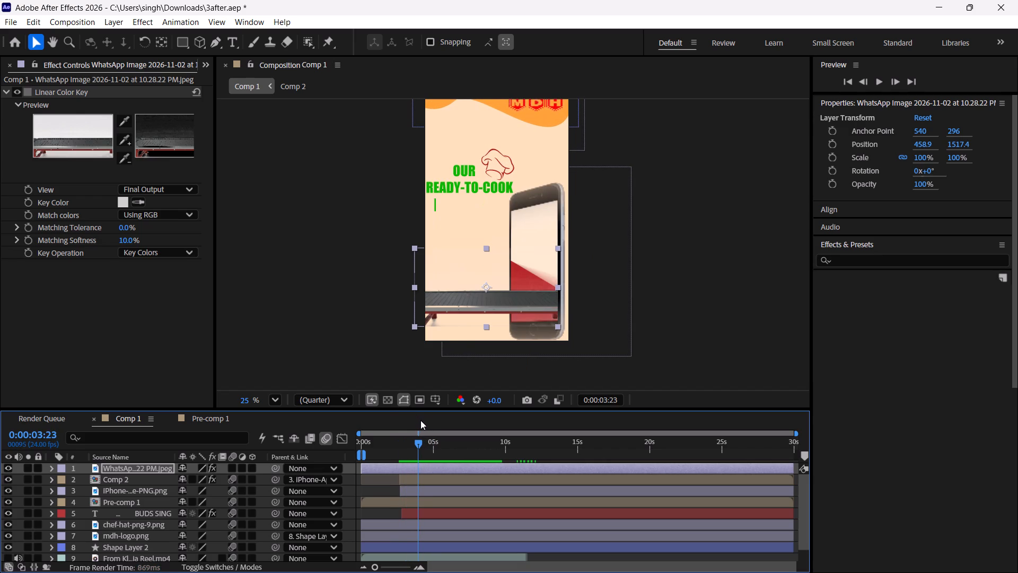
pyautogui.moveTo(420, 420); pyautogui.dragTo(407, 414)
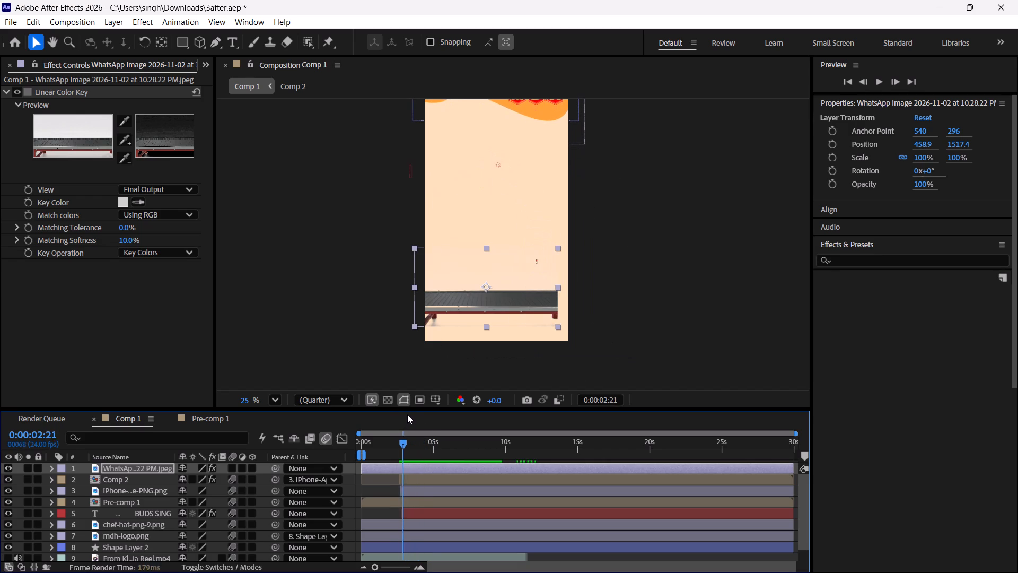
pyautogui.moveTo(407, 414); pyautogui.dragTo(423, 421)
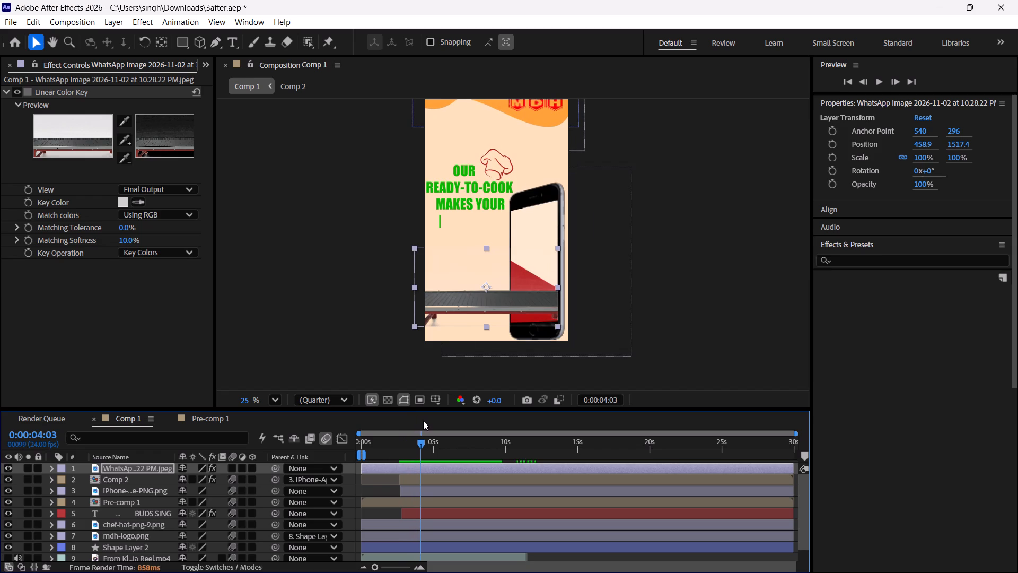
pyautogui.moveTo(423, 421); pyautogui.dragTo(420, 418)
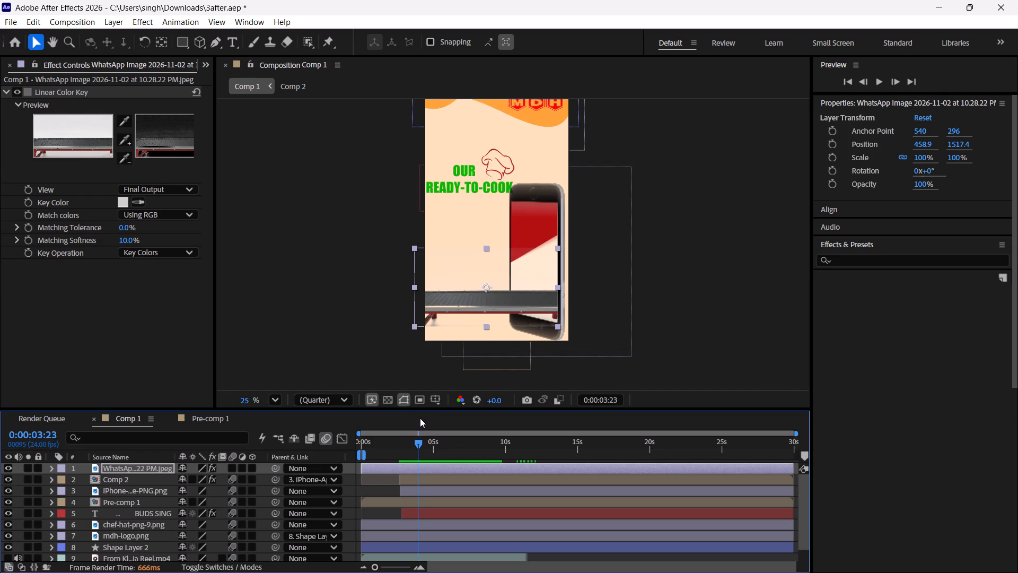
pyautogui.moveTo(420, 418); pyautogui.dragTo(415, 415)
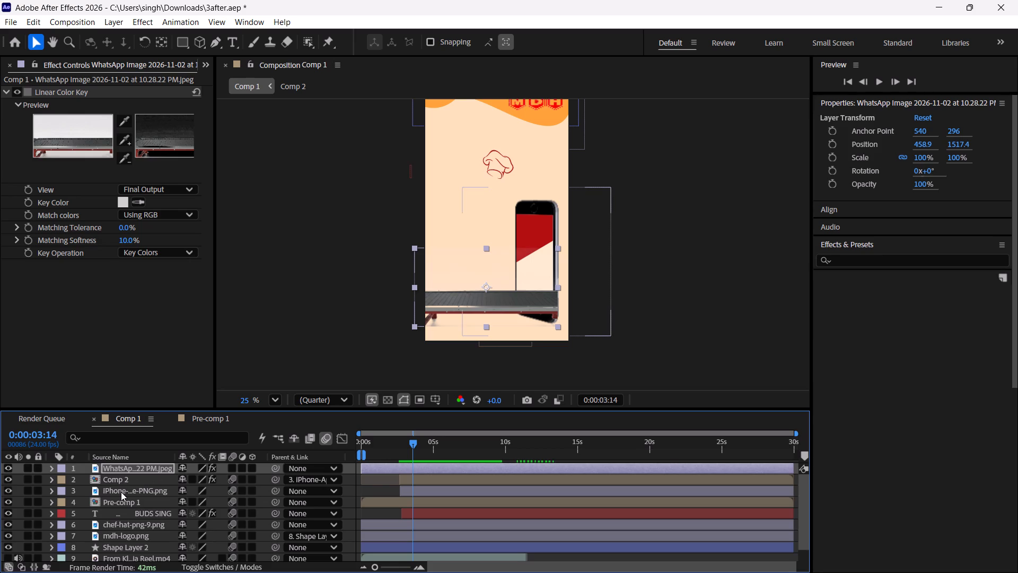
pyautogui.click(410, 445)
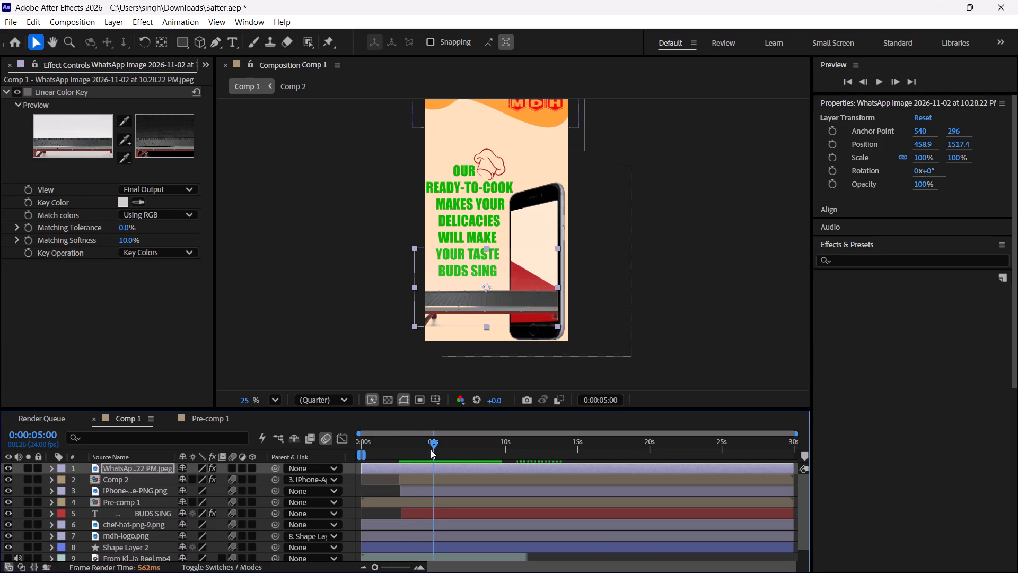
# Check the Comp 2 phone screen layer around the flip and set the current time to 0:00:04:01.
pyautogui.click(118, 482)
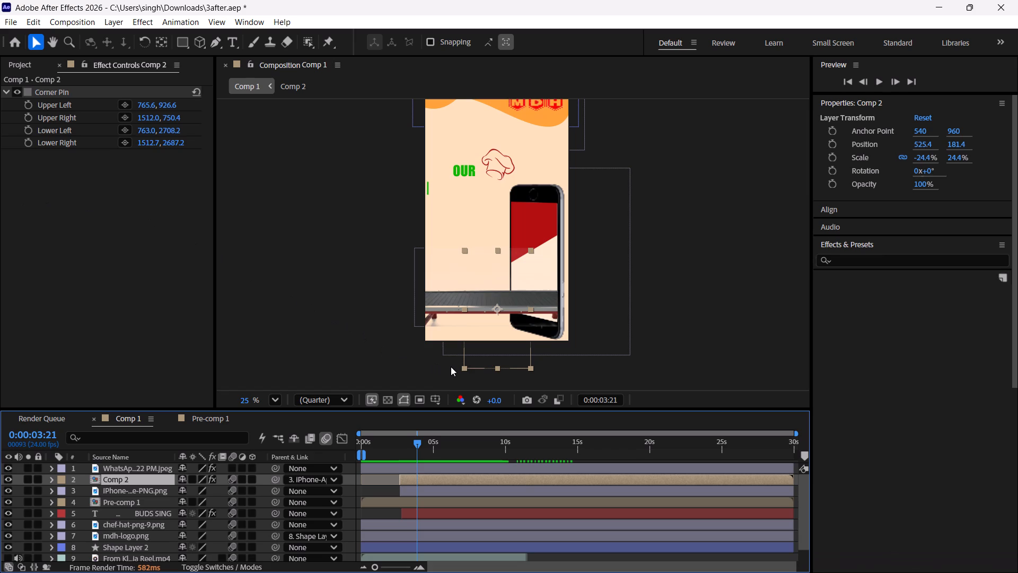
pyautogui.moveTo(417, 443); pyautogui.dragTo(426, 453)
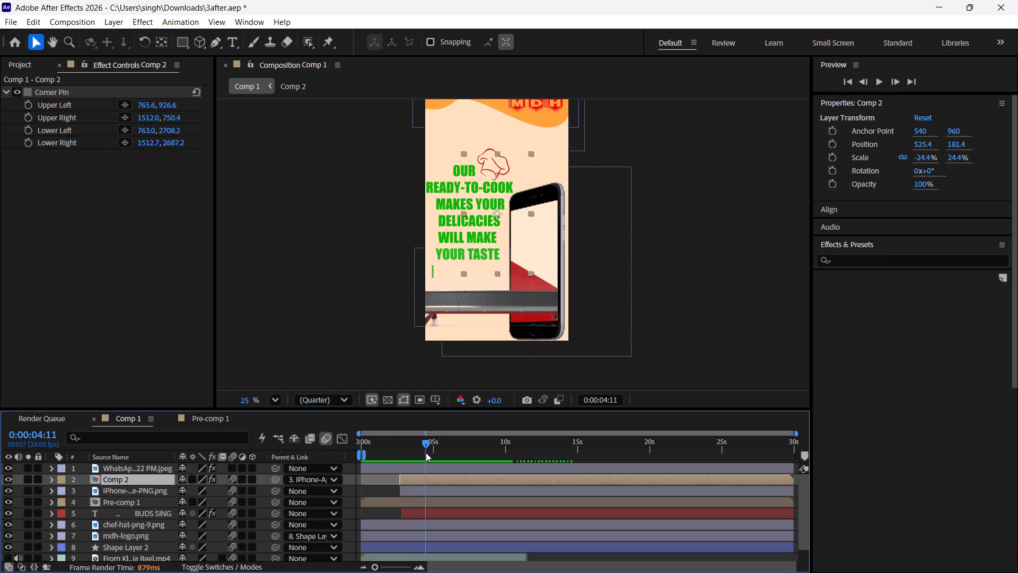
pyautogui.moveTo(426, 453); pyautogui.dragTo(424, 452)
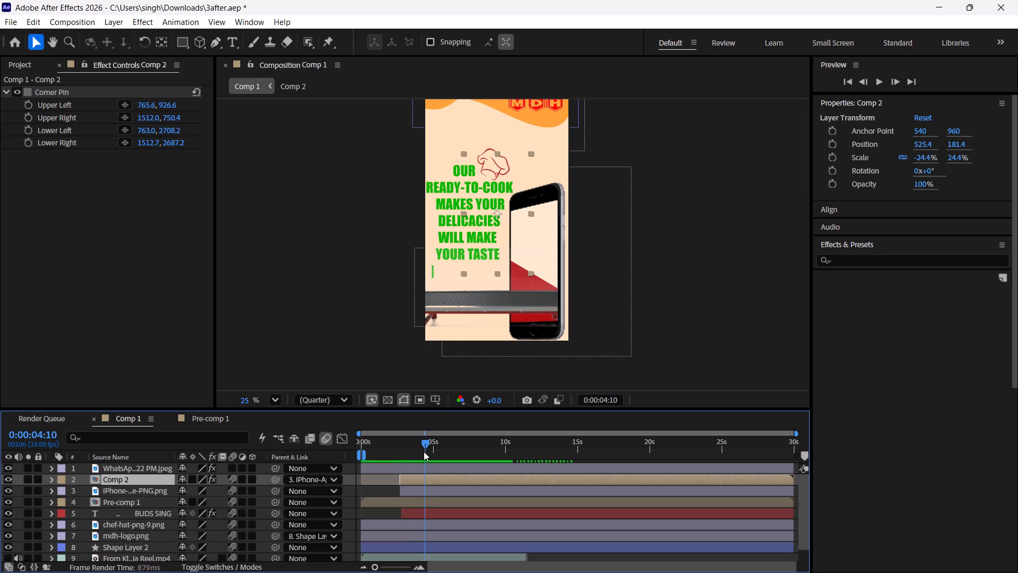
pyautogui.moveTo(424, 452); pyautogui.dragTo(417, 451)
pyautogui.click(417, 451)
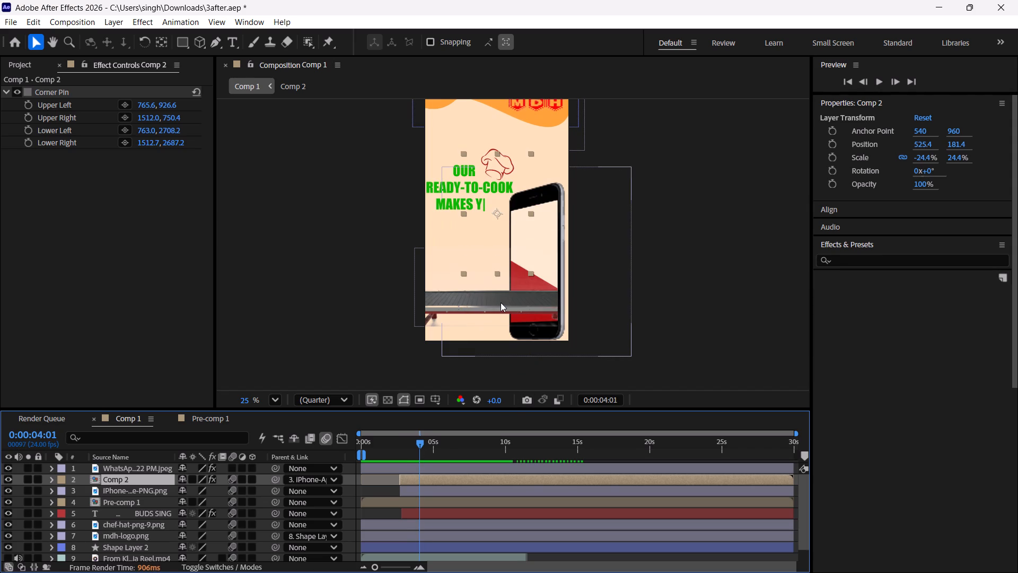
# Start a Pen tool mask on the conveyor belt image, tracing the phone screen's right edge from above the belt and its bottom edge.
pyautogui.click(468, 301)
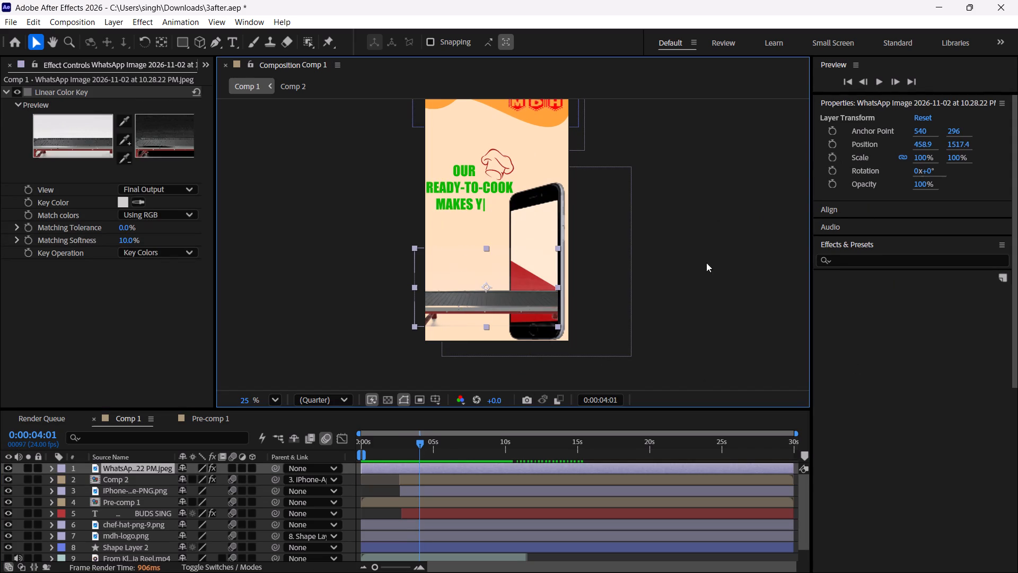
pyautogui.scroll(4, 586, 275)
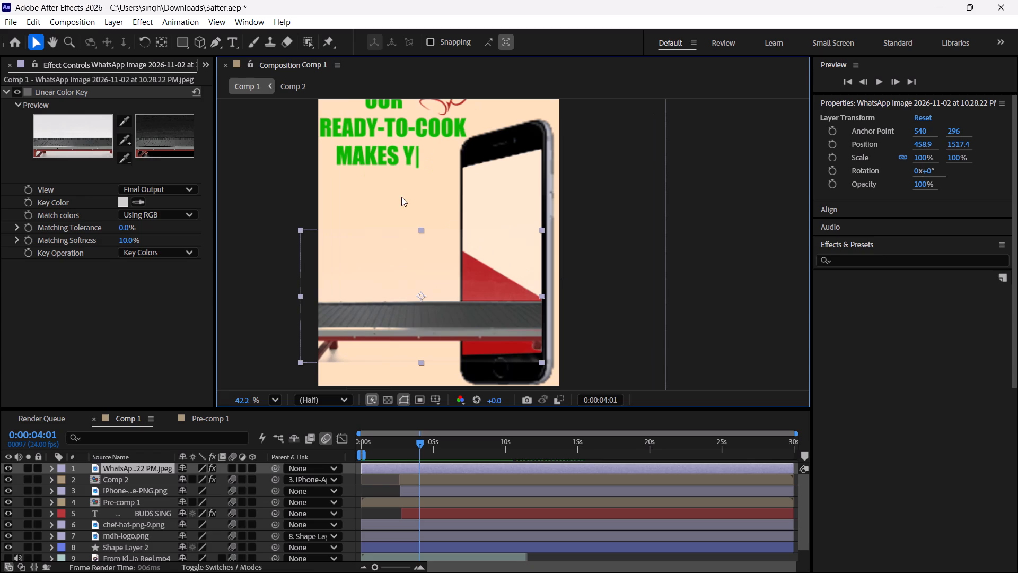
pyautogui.click(213, 41)
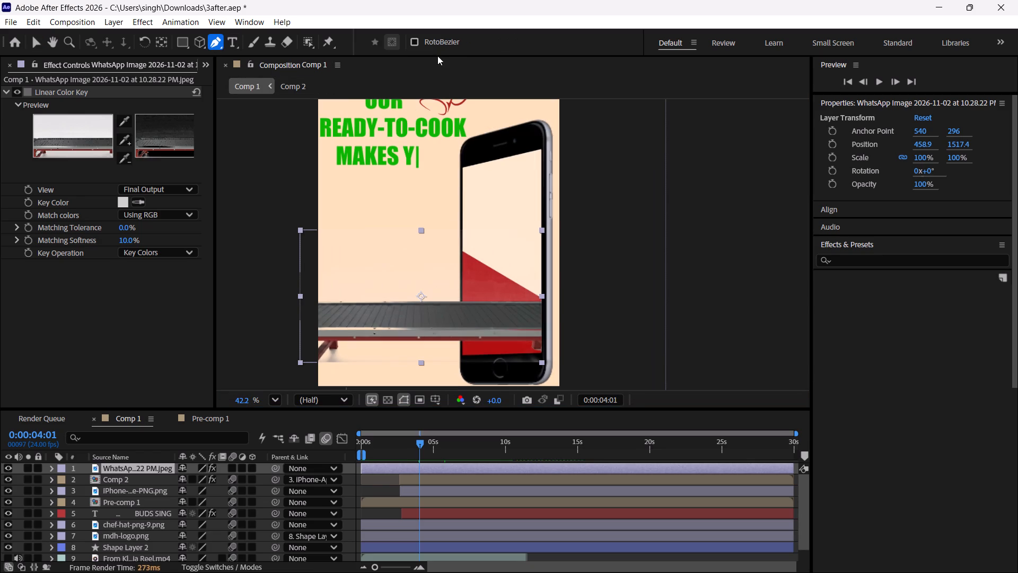
pyautogui.scroll(8, 568, 306)
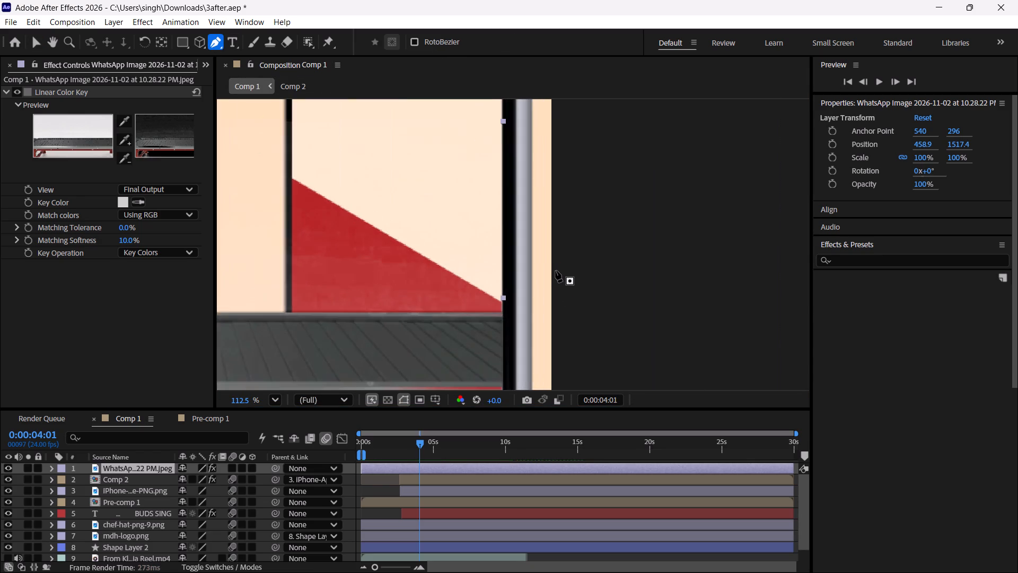
pyautogui.scroll(4, 555, 270)
pyautogui.moveTo(502, 343); pyautogui.dragTo(527, 169, button='middle')
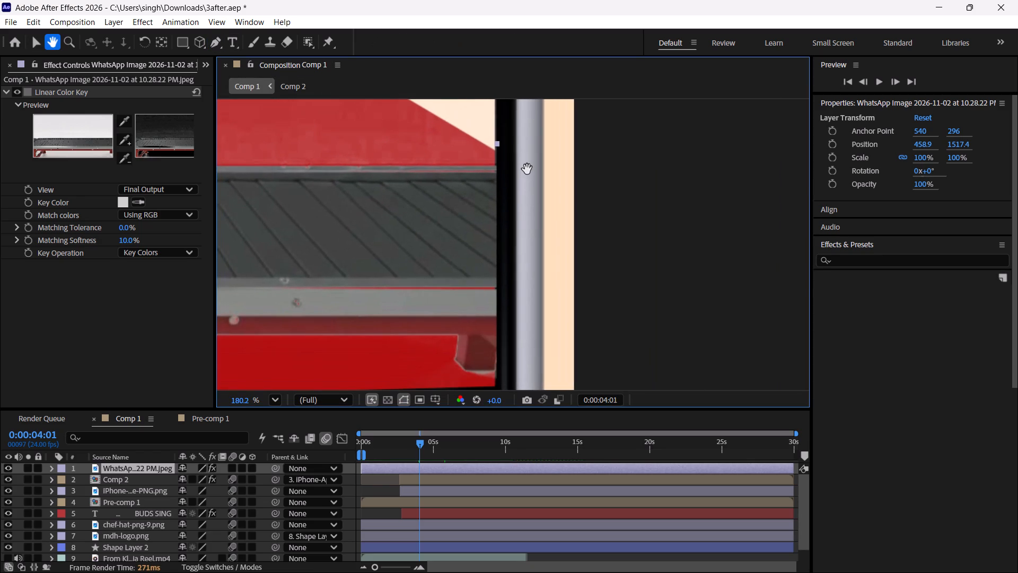
pyautogui.moveTo(527, 169); pyautogui.dragTo(524, 211, button='middle')
pyautogui.scroll(1, 524, 211)
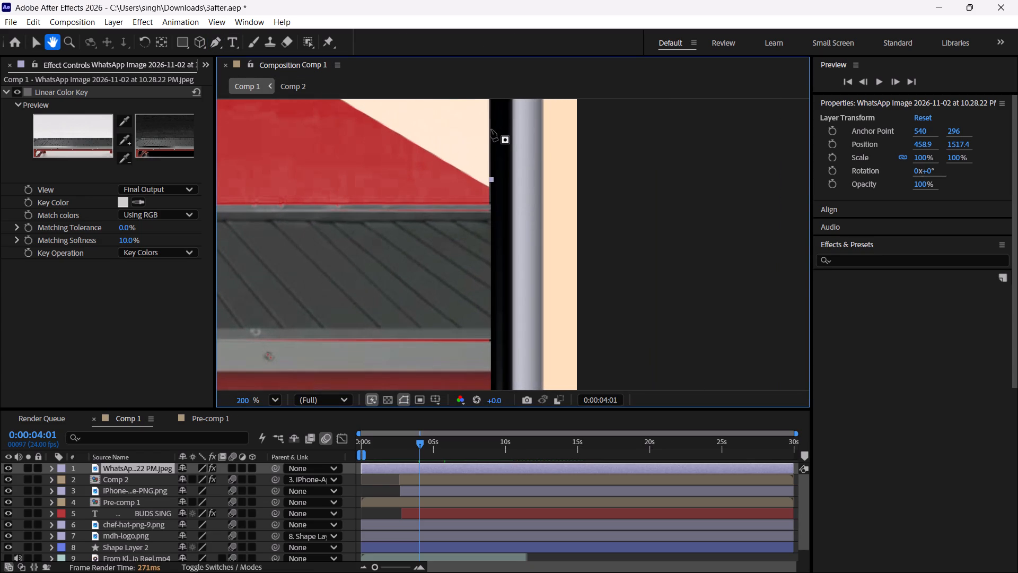
pyautogui.click(489, 135)
pyautogui.scroll(-1, 524, 298)
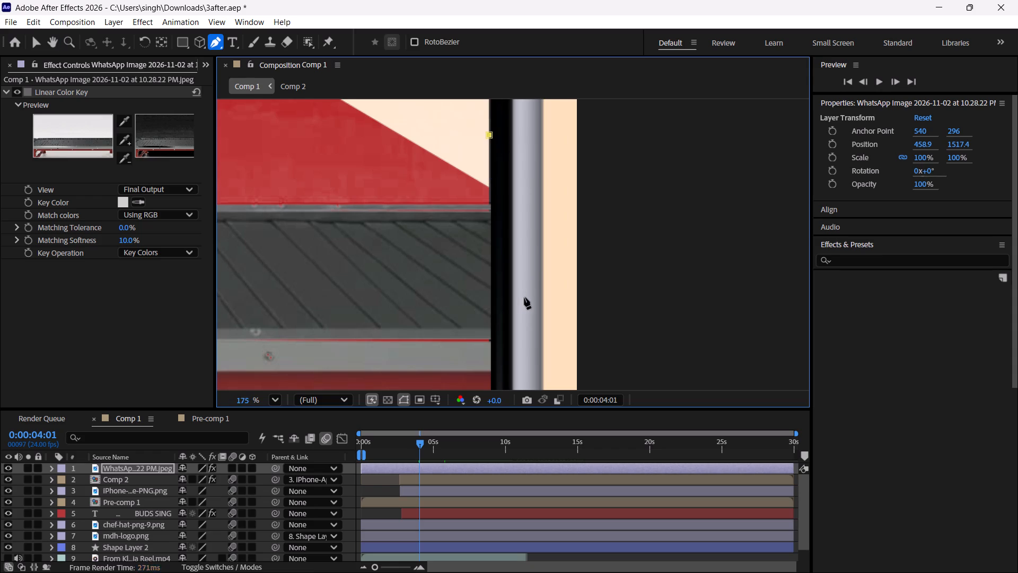
pyautogui.scroll(-2, 524, 298)
pyautogui.moveTo(531, 322); pyautogui.dragTo(567, 154, button='middle')
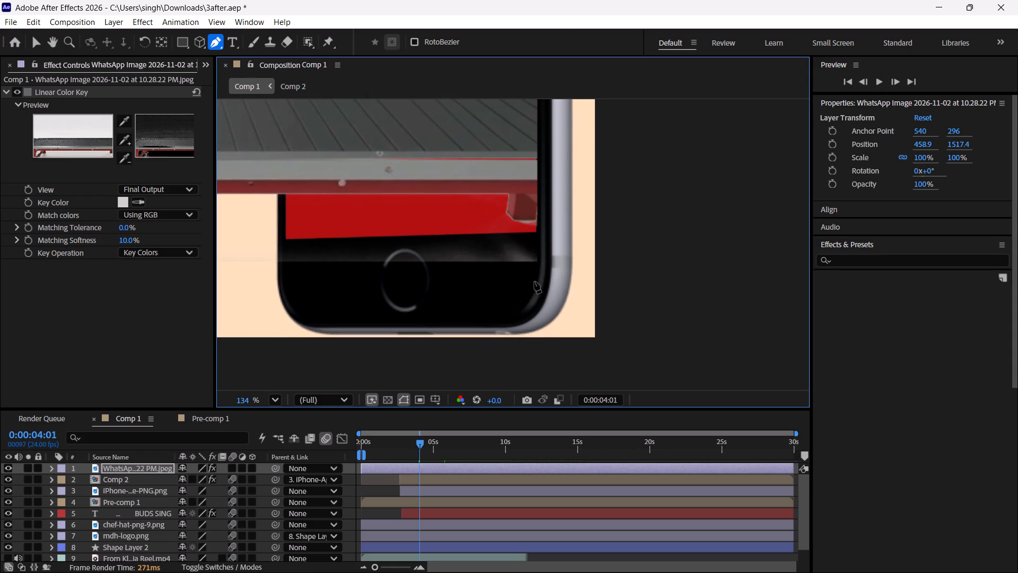
pyautogui.click(537, 232)
pyautogui.click(289, 238)
# Continue the mask beyond the belt's left end, keeping the legs inside, and close it above the belt at the first point.
pyautogui.scroll(-4, 580, 234)
pyautogui.scroll(-3, 521, 254)
pyautogui.moveTo(419, 246); pyautogui.dragTo(574, 241, button='middle')
pyautogui.click(399, 240)
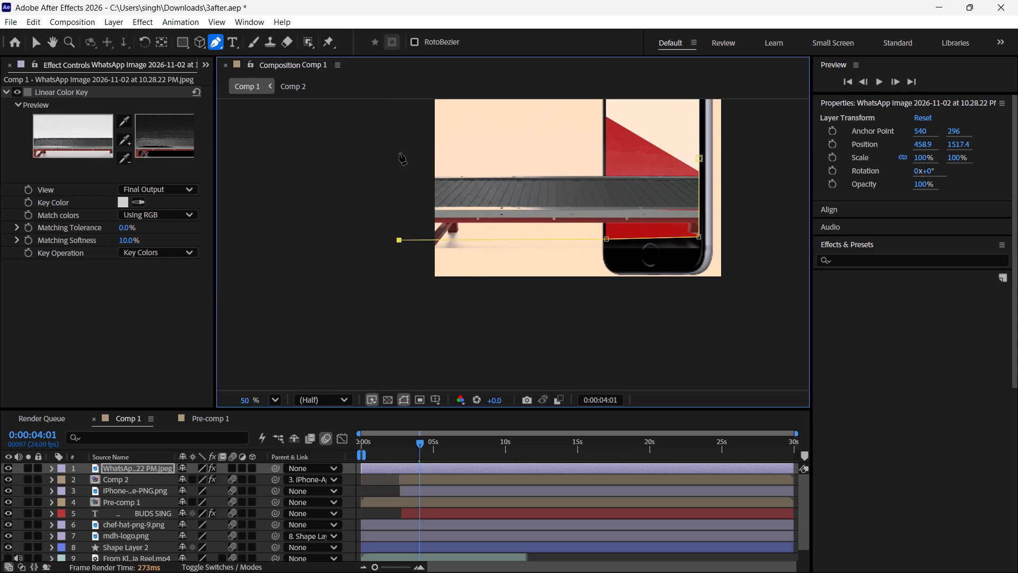
pyautogui.moveTo(400, 242); pyautogui.dragTo(404, 249)
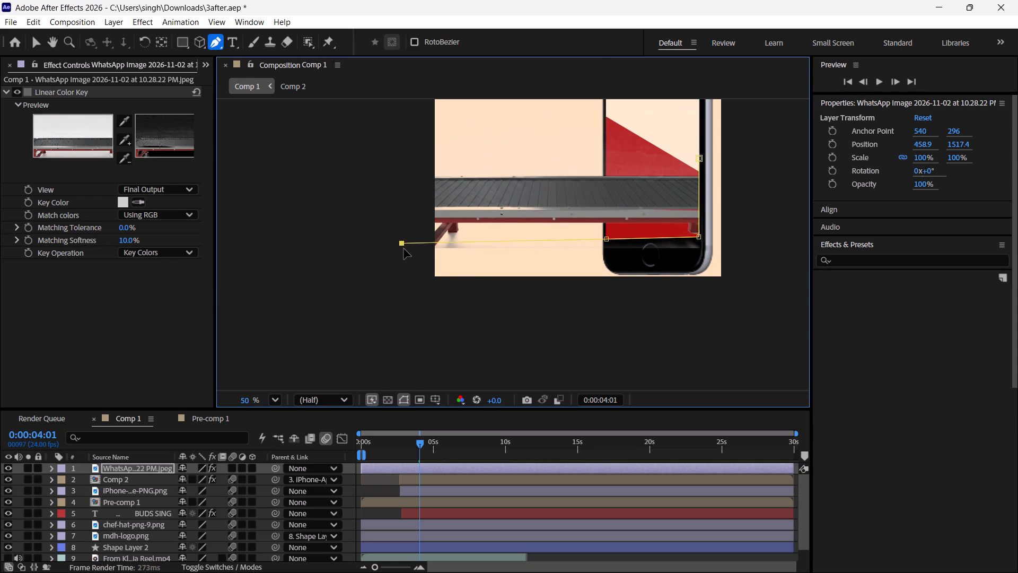
pyautogui.moveTo(404, 249); pyautogui.dragTo(405, 260)
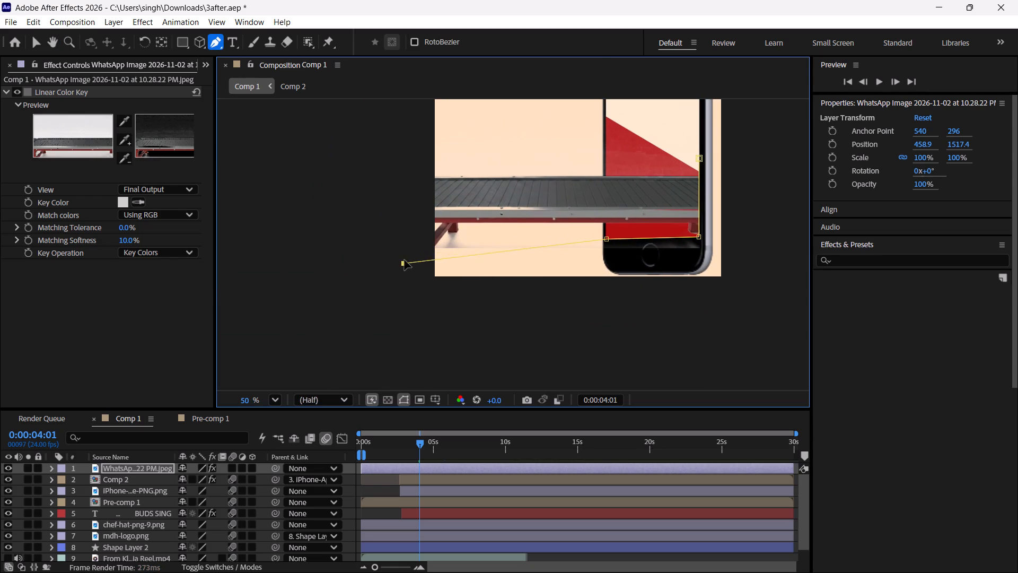
pyautogui.moveTo(405, 260); pyautogui.dragTo(405, 258)
pyautogui.click(416, 147)
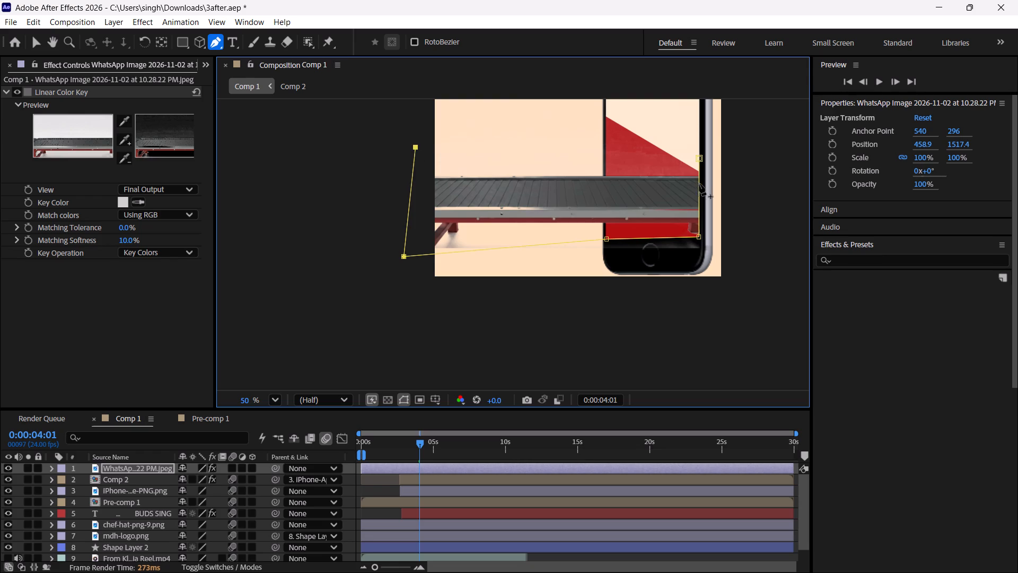
pyautogui.click(699, 159)
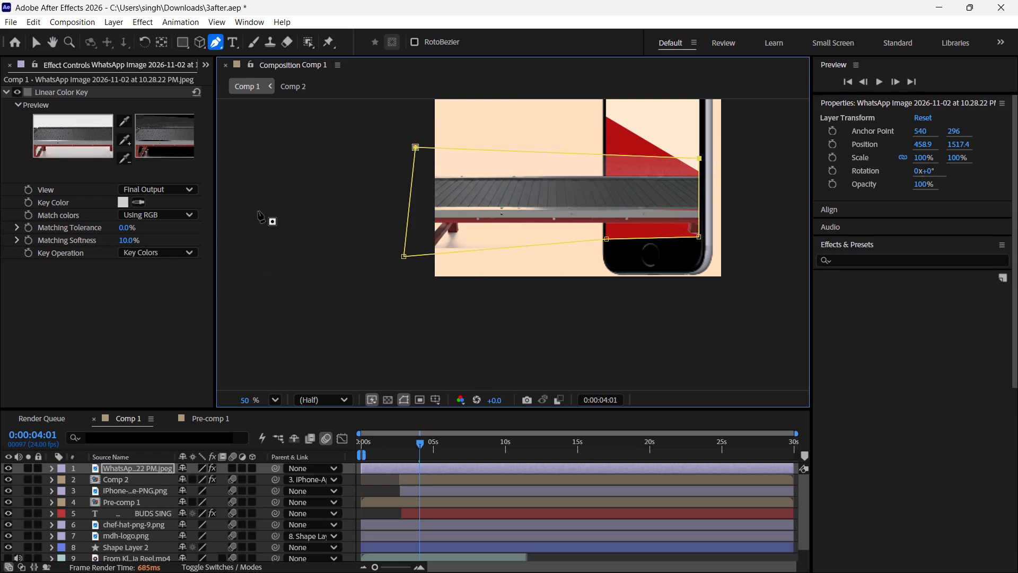
pyautogui.click(48, 40)
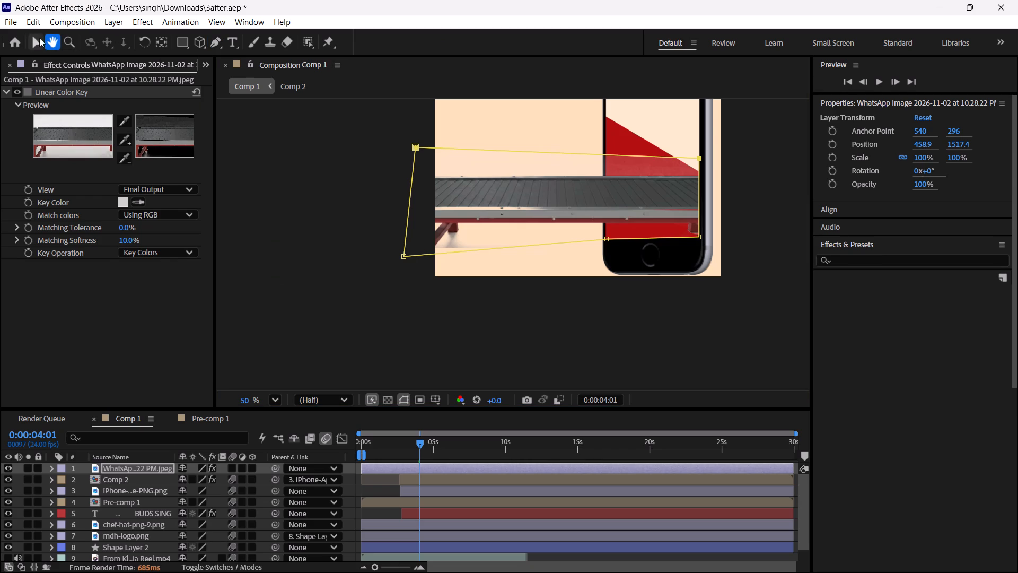
pyautogui.click(30, 42)
pyautogui.click(291, 229)
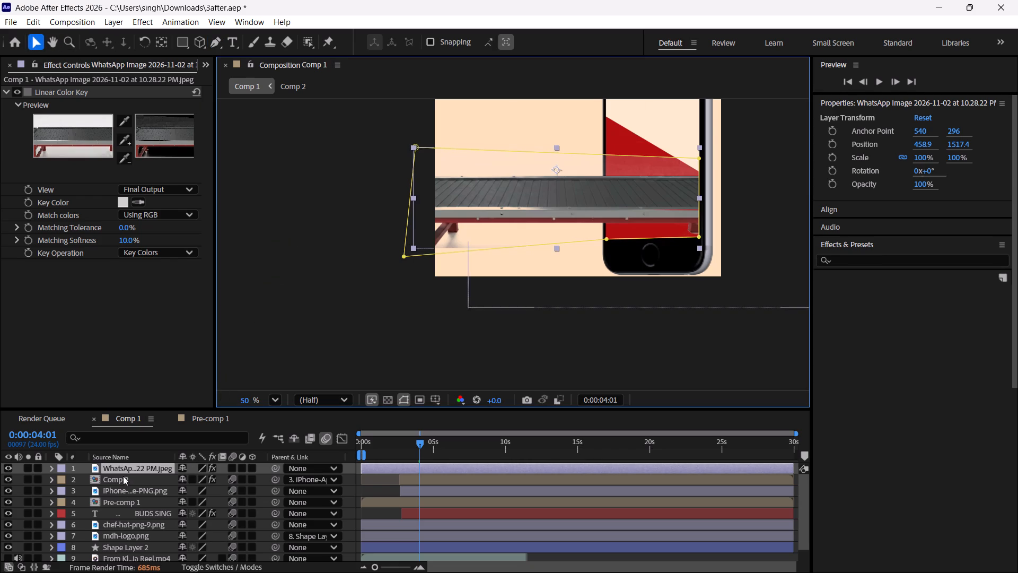
# Add a Position keyframe to the conveyor belt image layer at 0:00:04:01.
pyautogui.click(127, 465)
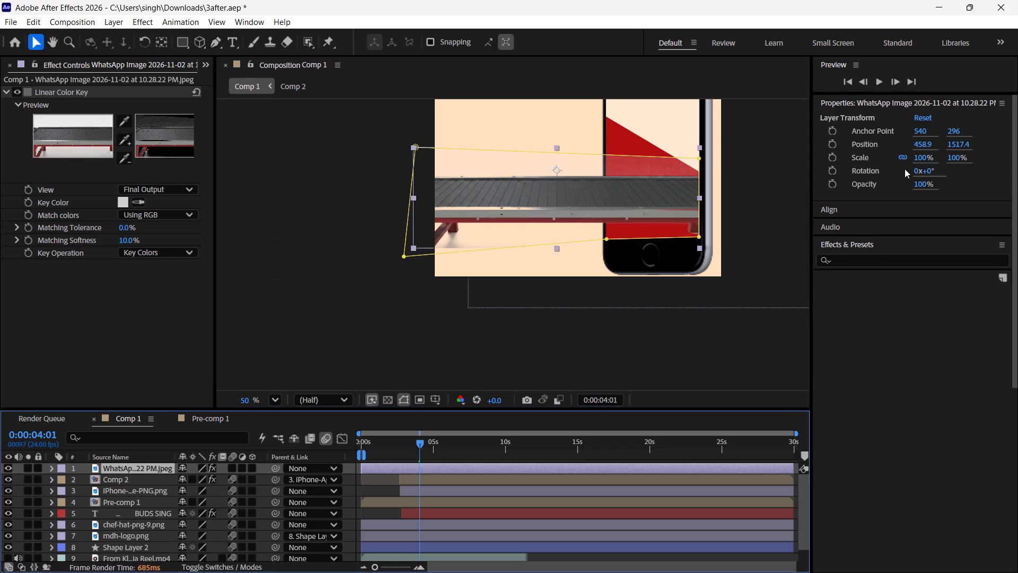
pyautogui.click(833, 143)
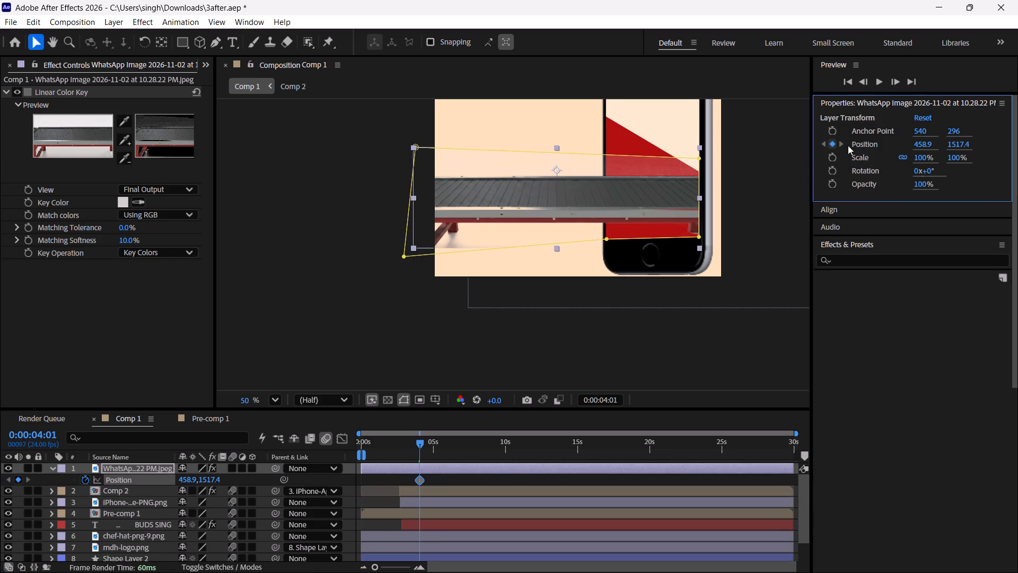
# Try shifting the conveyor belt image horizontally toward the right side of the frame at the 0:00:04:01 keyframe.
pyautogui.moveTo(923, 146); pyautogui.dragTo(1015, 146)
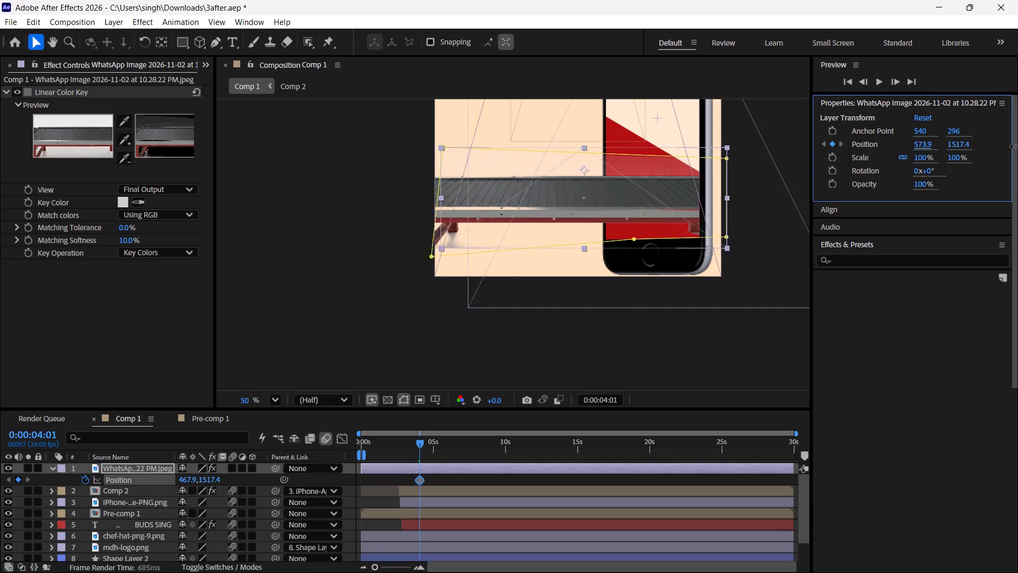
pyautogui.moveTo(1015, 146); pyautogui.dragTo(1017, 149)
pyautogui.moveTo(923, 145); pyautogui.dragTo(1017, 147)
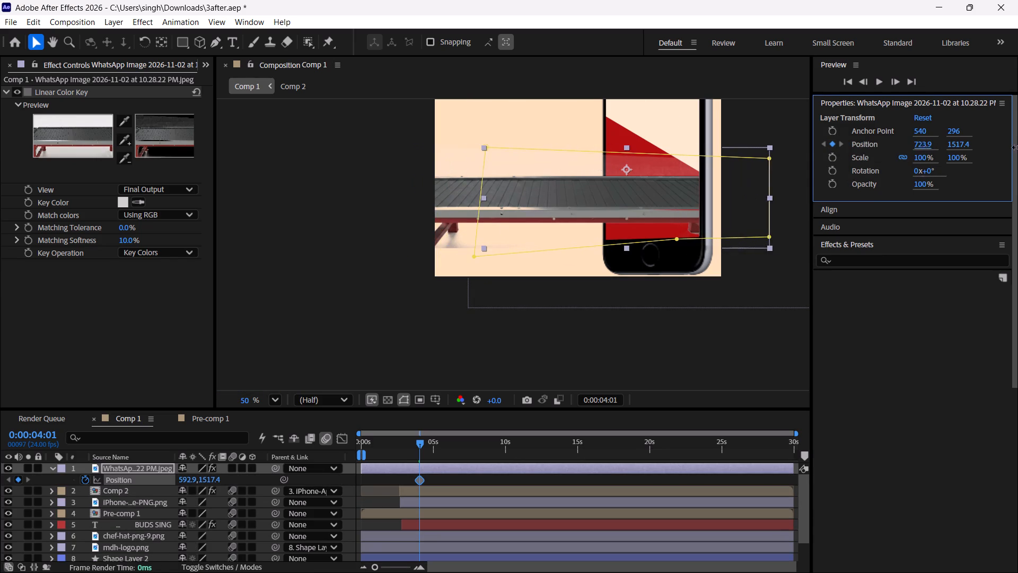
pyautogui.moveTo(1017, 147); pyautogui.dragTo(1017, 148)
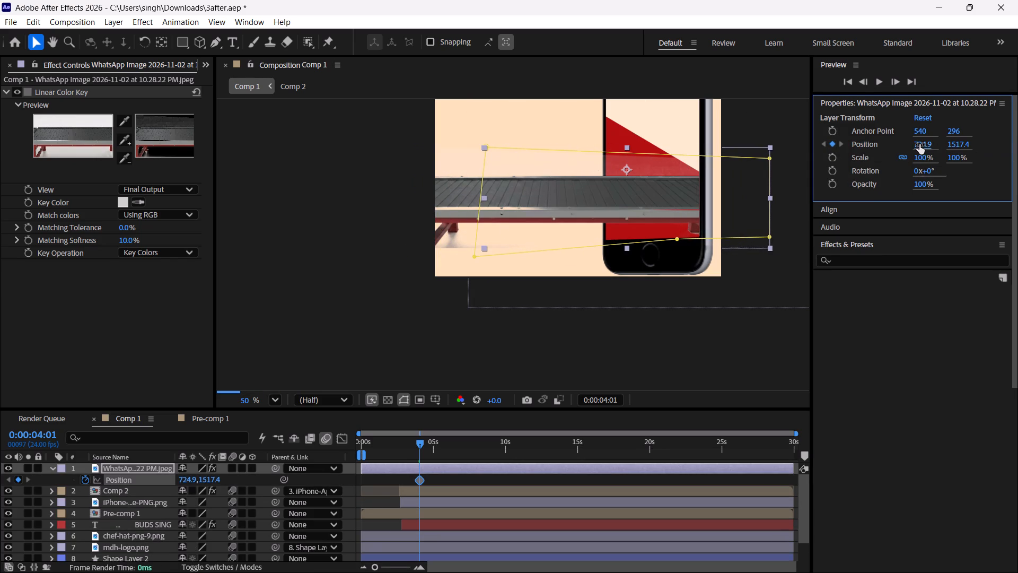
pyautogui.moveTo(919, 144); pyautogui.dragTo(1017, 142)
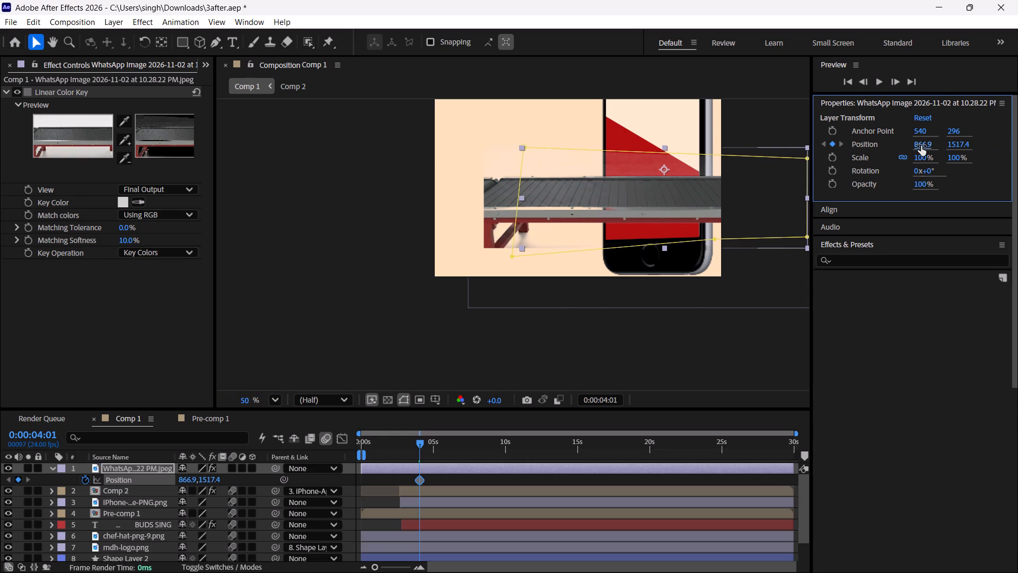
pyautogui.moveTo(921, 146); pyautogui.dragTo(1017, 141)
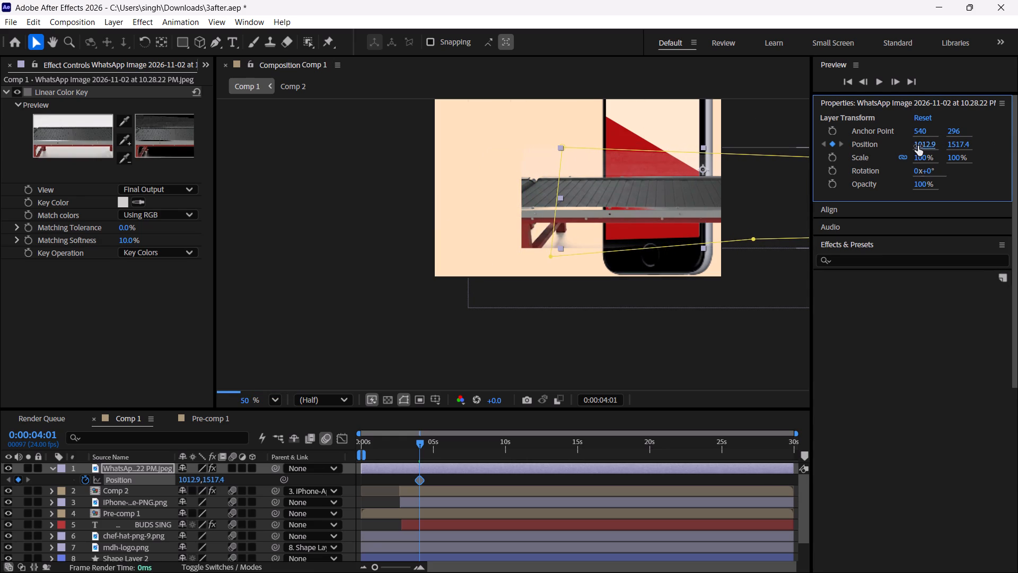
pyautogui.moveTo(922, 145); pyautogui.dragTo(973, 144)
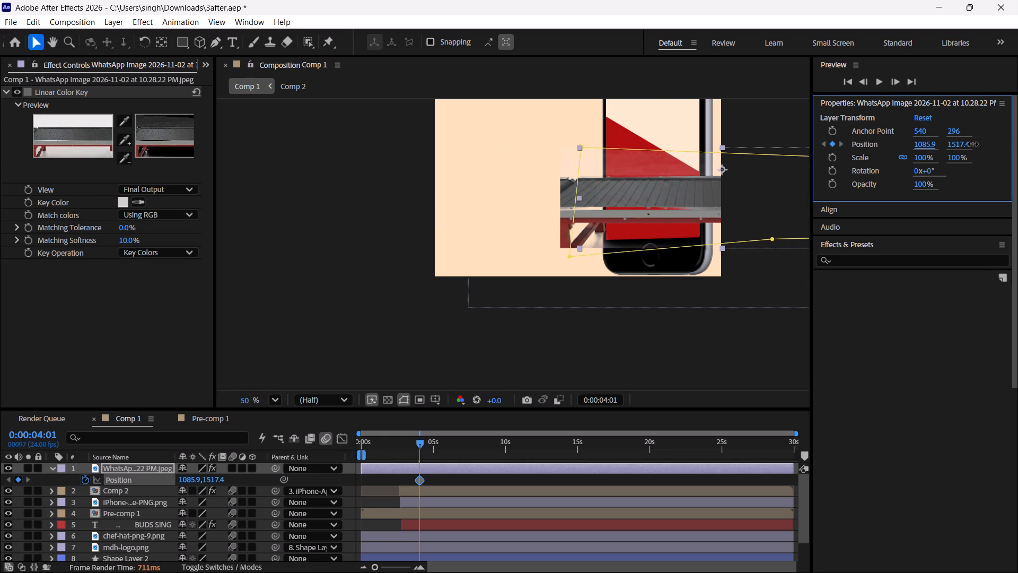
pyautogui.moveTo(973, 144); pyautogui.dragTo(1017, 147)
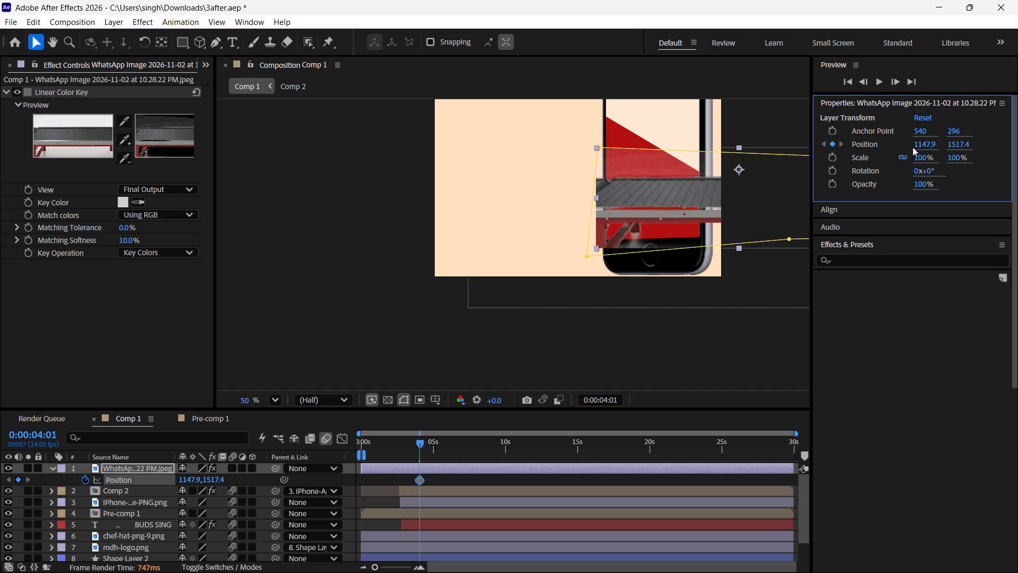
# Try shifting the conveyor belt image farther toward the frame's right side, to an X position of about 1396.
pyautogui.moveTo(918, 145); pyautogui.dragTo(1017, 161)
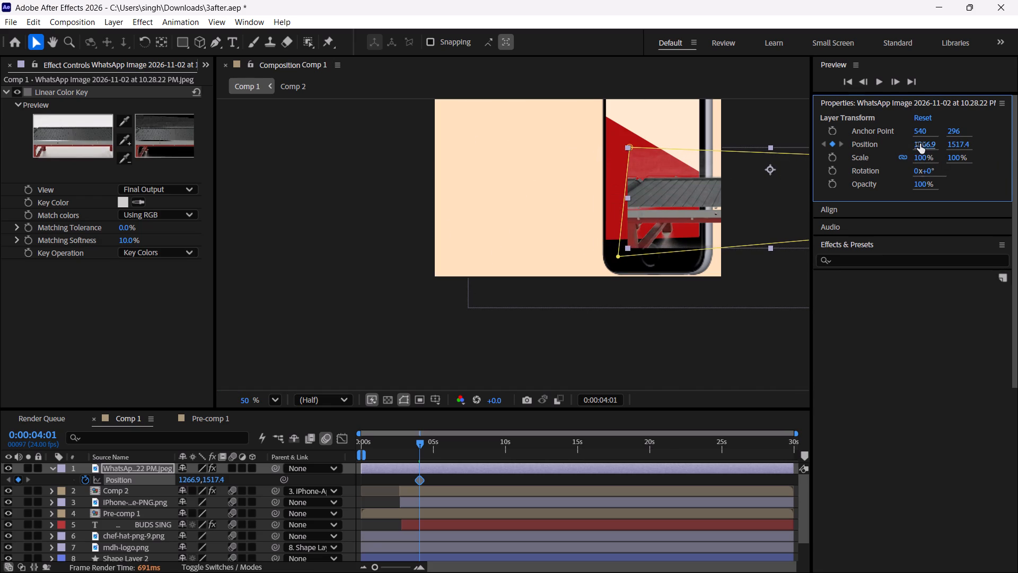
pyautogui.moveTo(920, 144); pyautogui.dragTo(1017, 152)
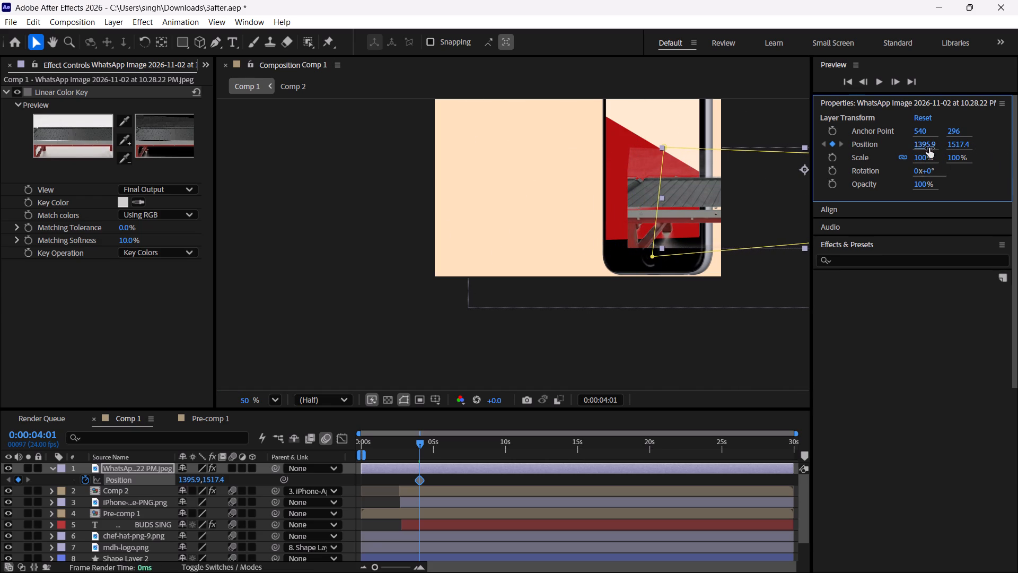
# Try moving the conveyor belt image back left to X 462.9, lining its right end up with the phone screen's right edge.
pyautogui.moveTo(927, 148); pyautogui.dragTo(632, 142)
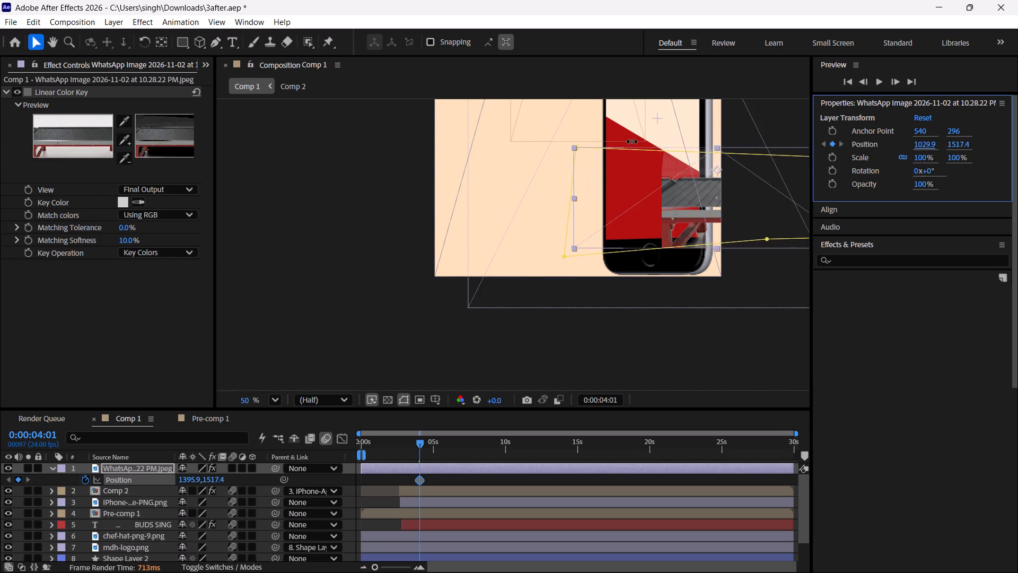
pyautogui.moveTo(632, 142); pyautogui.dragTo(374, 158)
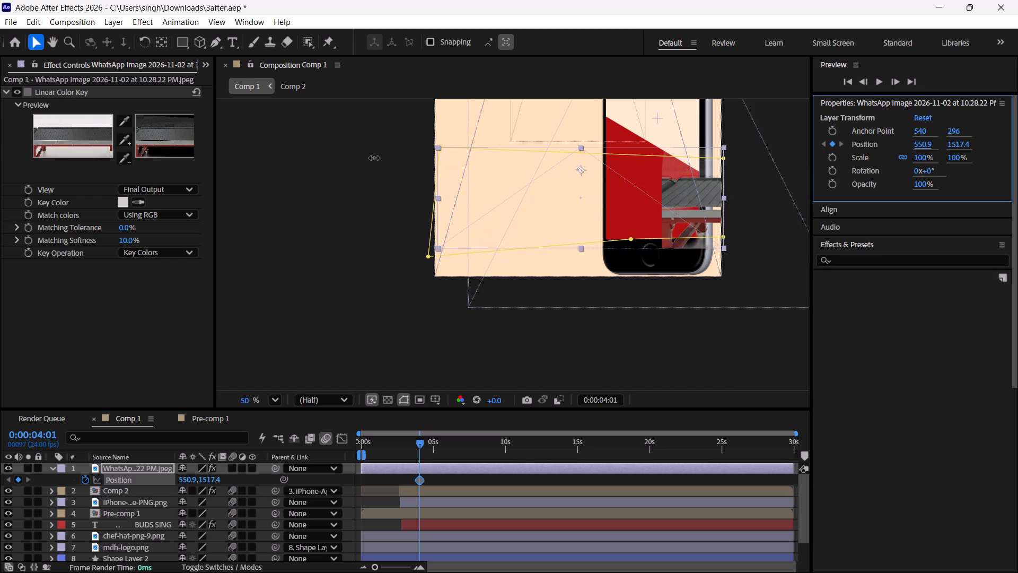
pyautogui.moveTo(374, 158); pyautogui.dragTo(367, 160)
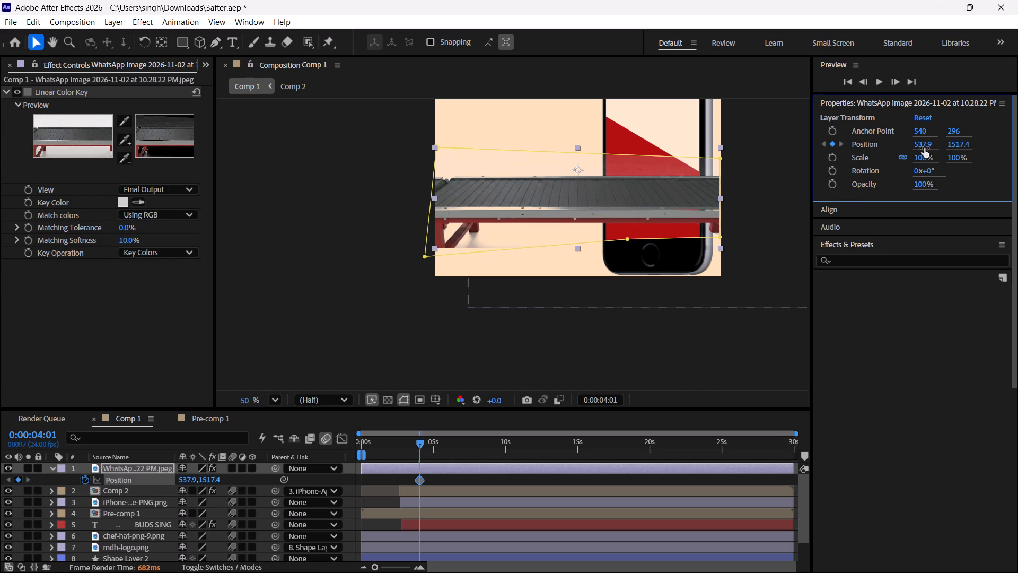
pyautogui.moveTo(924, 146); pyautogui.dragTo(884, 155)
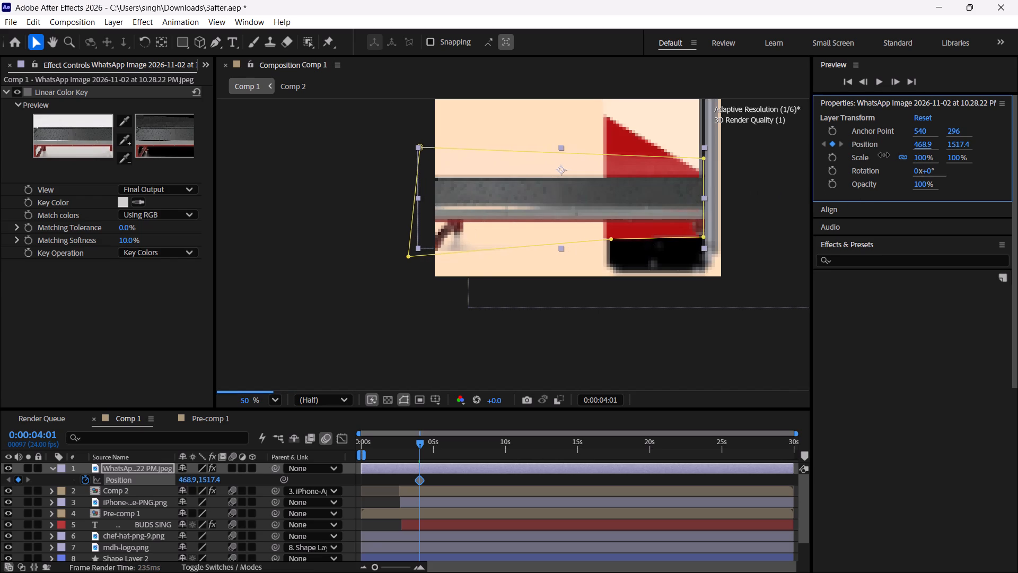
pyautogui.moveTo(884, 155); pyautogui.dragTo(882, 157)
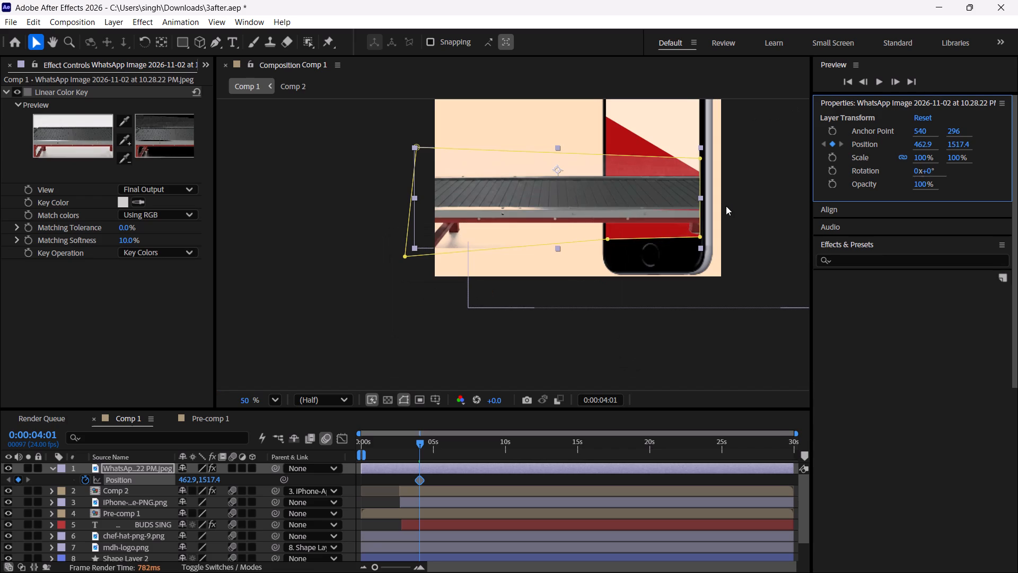
# Slide the conveyor belt image left past the frame's left edge, to an X position of about -379 at the 0:00:04:01 keyframe.
pyautogui.scroll(8, 711, 201)
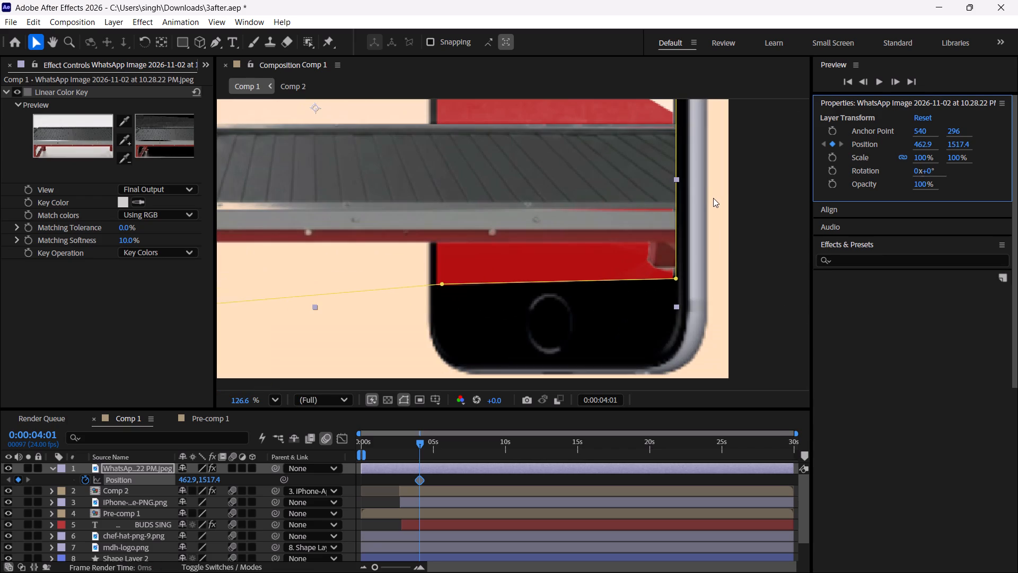
pyautogui.scroll(-5, 710, 195)
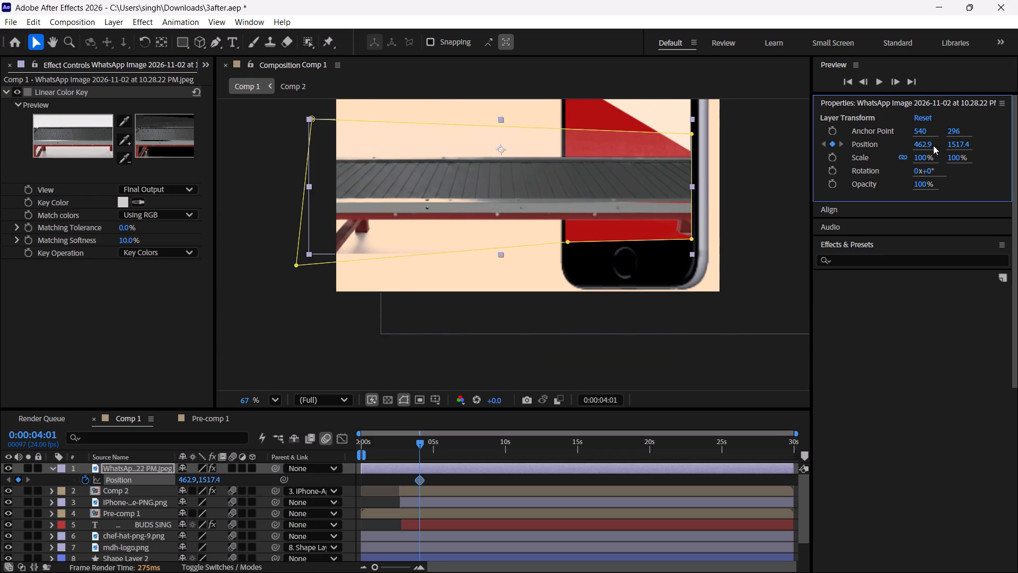
pyautogui.moveTo(925, 142); pyautogui.dragTo(367, 177)
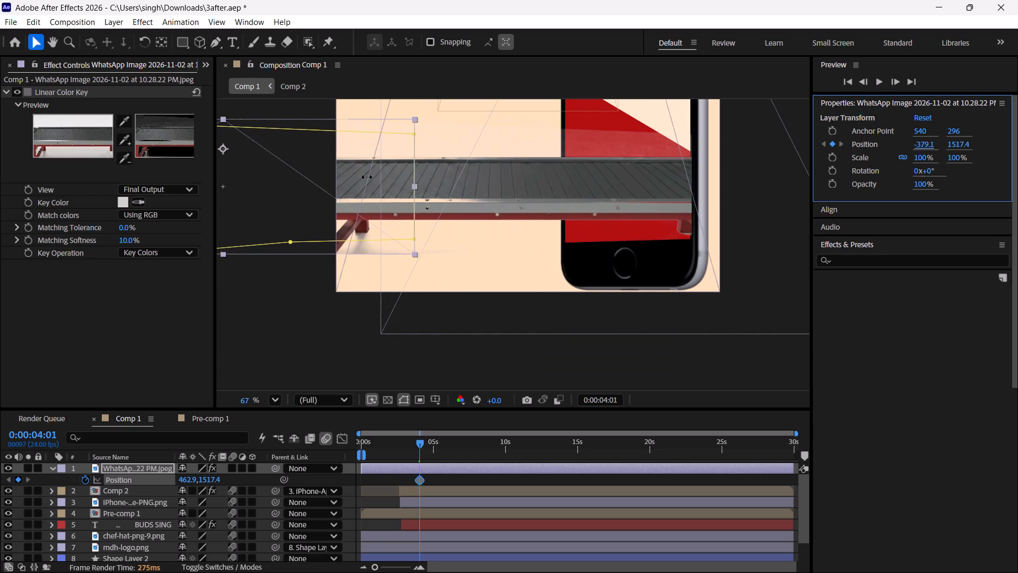
# Move the conveyor belt off the frame's left side by setting its X position to -553.1 at 0:00:04:01.
pyautogui.moveTo(367, 177); pyautogui.dragTo(303, 196)
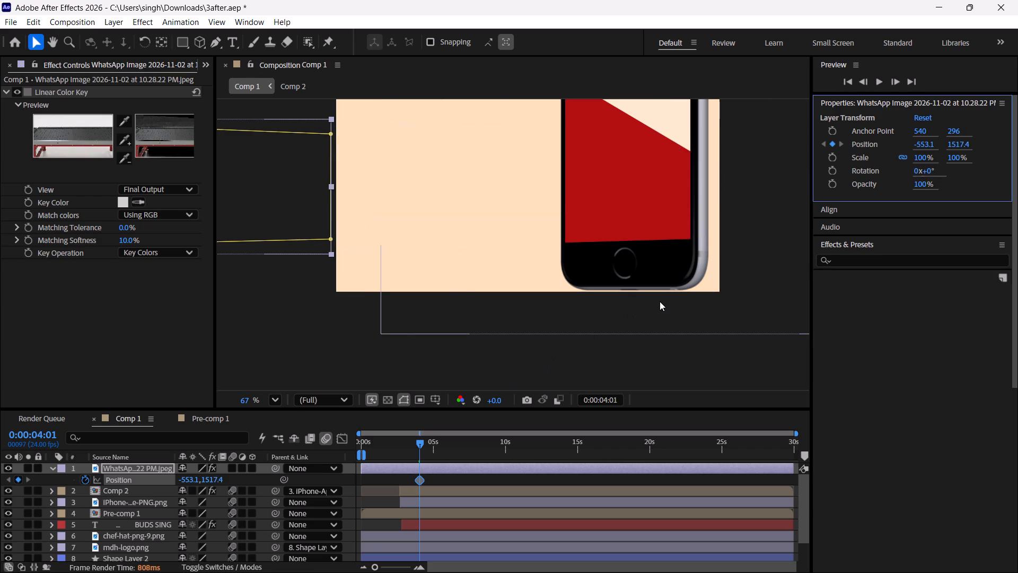
# At 0:00:06:03, keyframe the conveyor belt's X position at 460.9 so it slides across the lower part of the frame.
pyautogui.hotkey('ctrl', 'shift', 'Right')
pyautogui.hotkey('ctrl', 'shift', 'Right')
pyautogui.hotkey('ctrl', 'shift', 'Right')
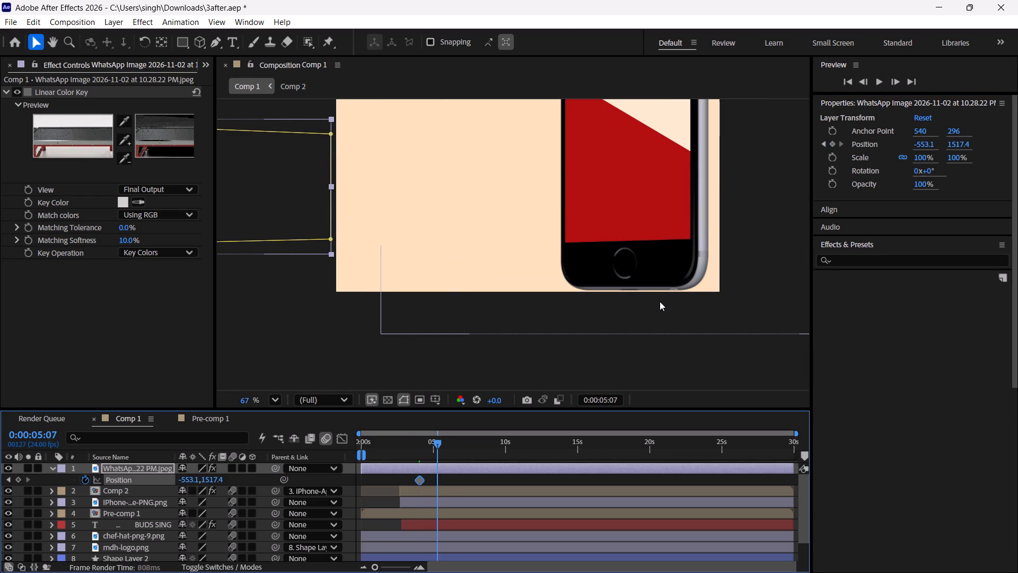
pyautogui.hotkey('ctrl', 'shift', 'Right')
pyautogui.hotkey('ctrl', 'shift', 'Right')
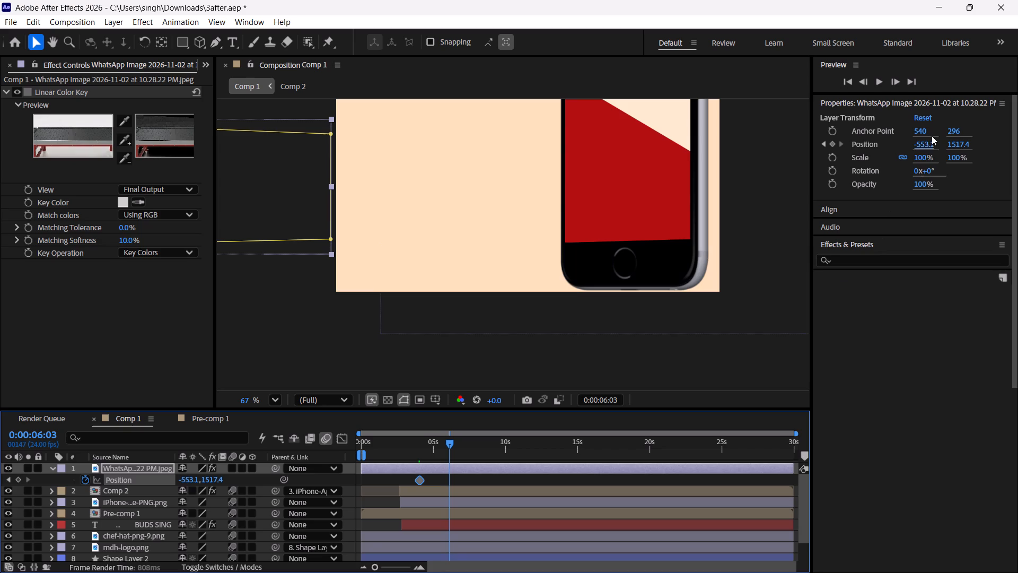
pyautogui.moveTo(924, 145); pyautogui.dragTo(1017, 165)
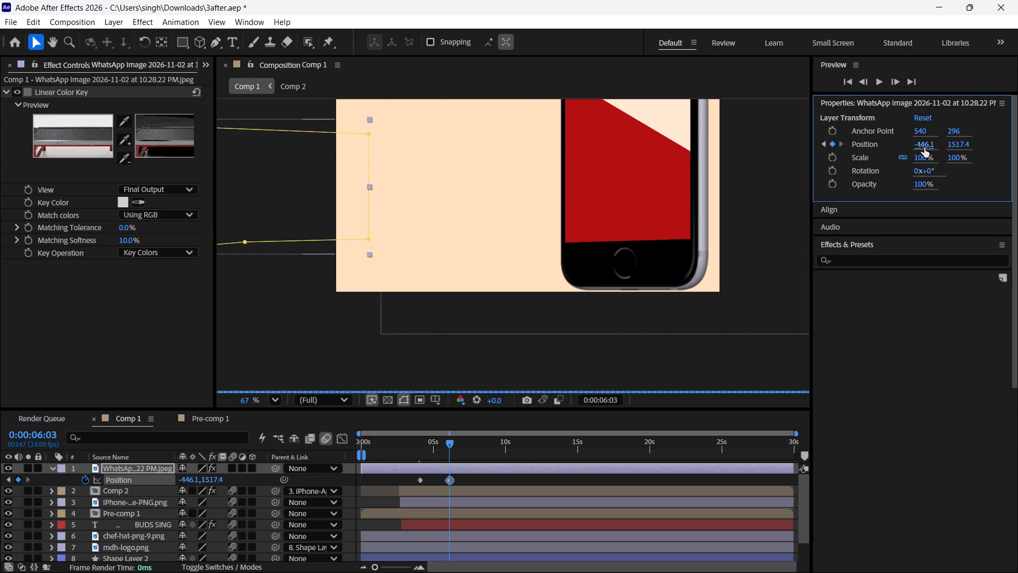
pyautogui.moveTo(923, 147); pyautogui.dragTo(1017, 150)
pyautogui.moveTo(920, 143); pyautogui.dragTo(1017, 143)
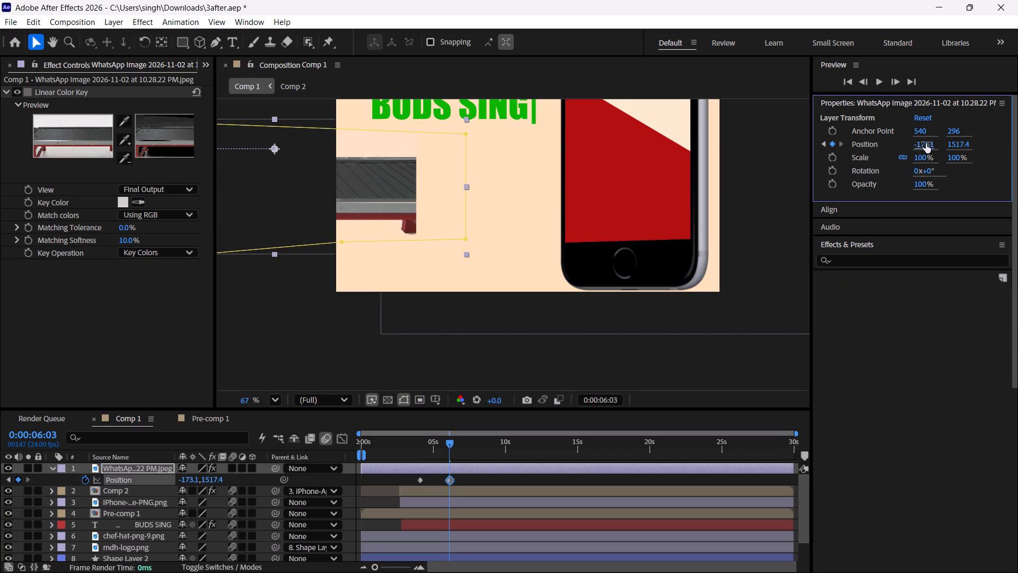
pyautogui.moveTo(915, 143); pyautogui.dragTo(1017, 147)
pyautogui.moveTo(920, 145); pyautogui.dragTo(1017, 163)
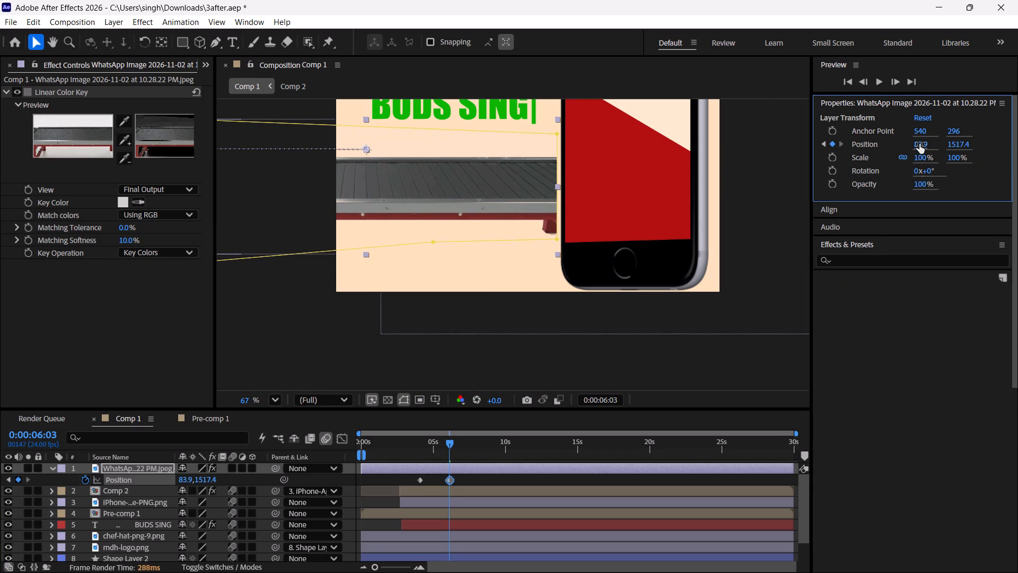
pyautogui.moveTo(919, 144); pyautogui.dragTo(1017, 159)
pyautogui.moveTo(922, 144); pyautogui.dragTo(1009, 147)
pyautogui.moveTo(919, 144); pyautogui.dragTo(982, 149)
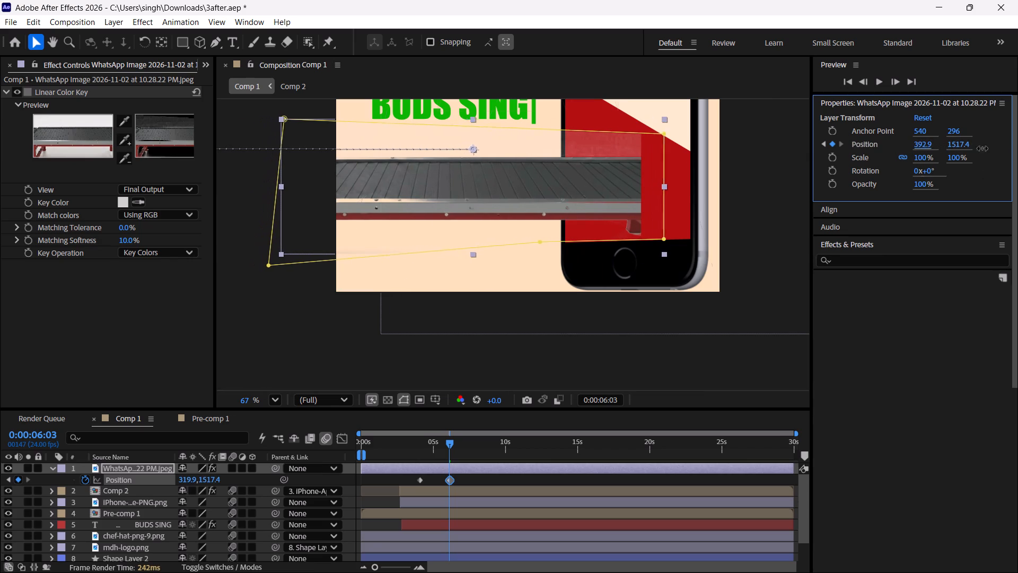
pyautogui.moveTo(982, 149); pyautogui.dragTo(1002, 152)
pyautogui.moveTo(925, 145); pyautogui.dragTo(937, 145)
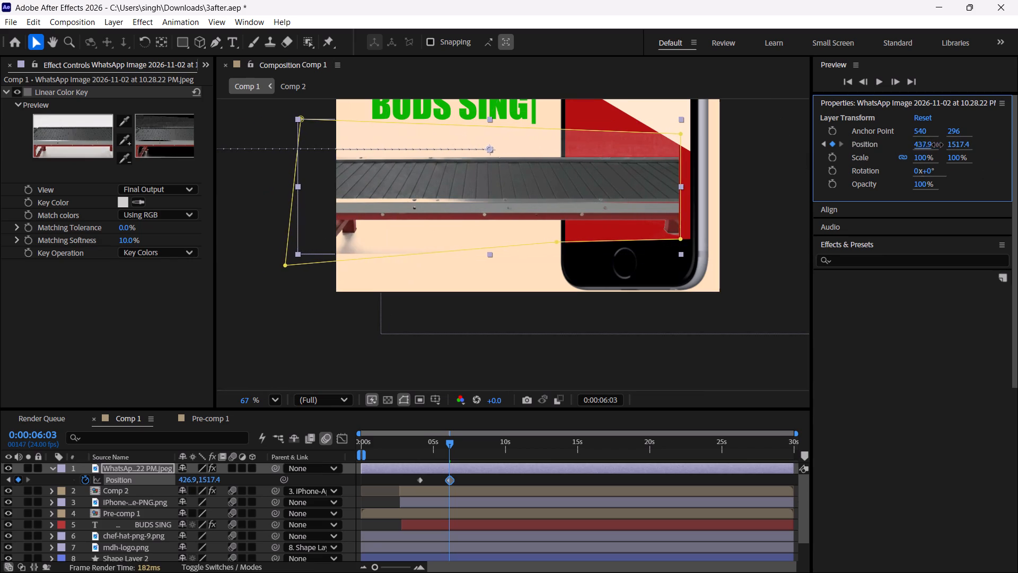
pyautogui.moveTo(937, 145); pyautogui.dragTo(953, 147)
pyautogui.click(690, 372)
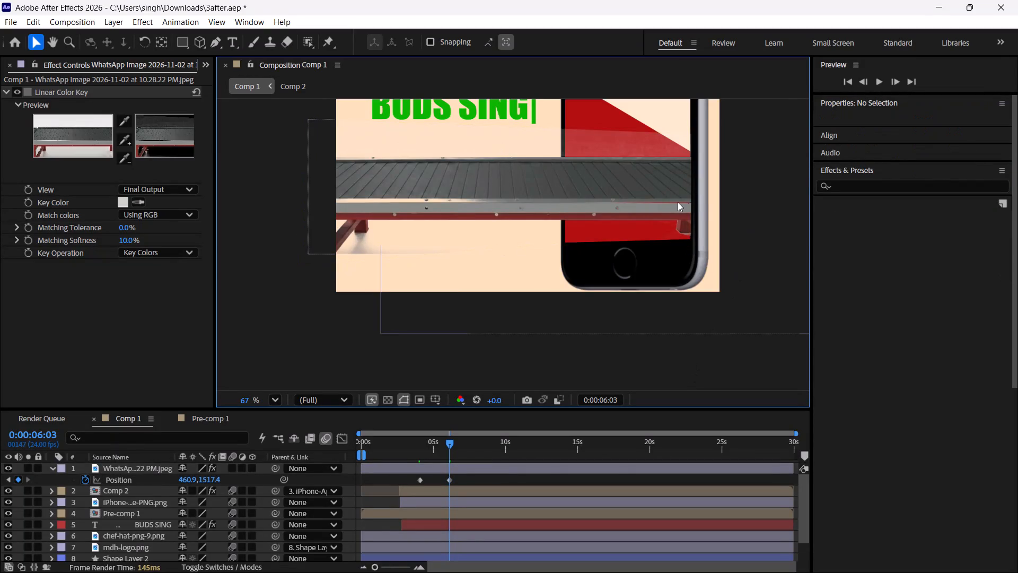
# Apply Easy Ease to both Position keyframes of the conveyor belt image layer.
pyautogui.scroll(3, 688, 203)
pyautogui.scroll(1, 774, 217)
pyautogui.scroll(-3, 748, 245)
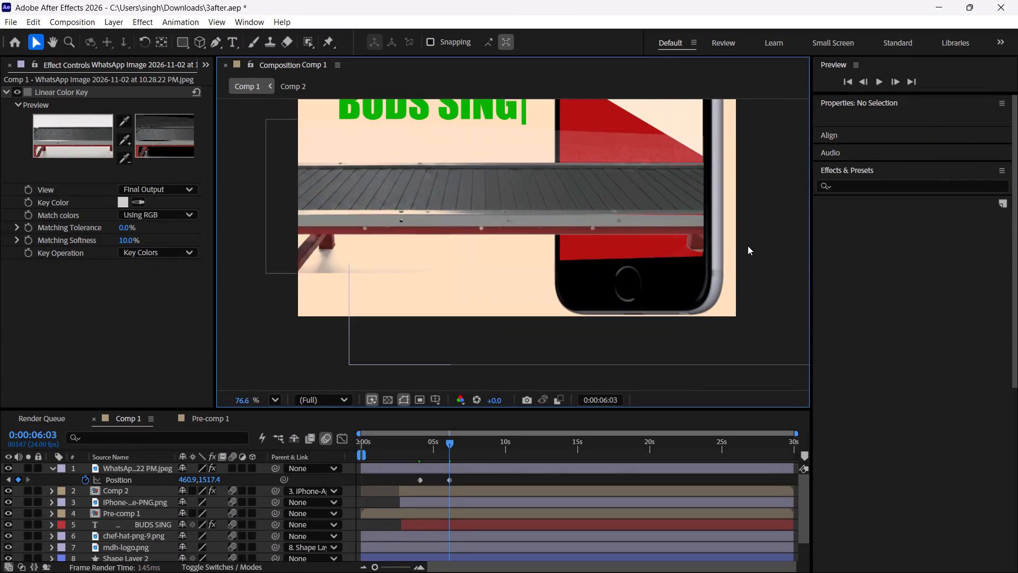
pyautogui.scroll(-3, 744, 255)
pyautogui.moveTo(468, 482); pyautogui.dragTo(410, 482)
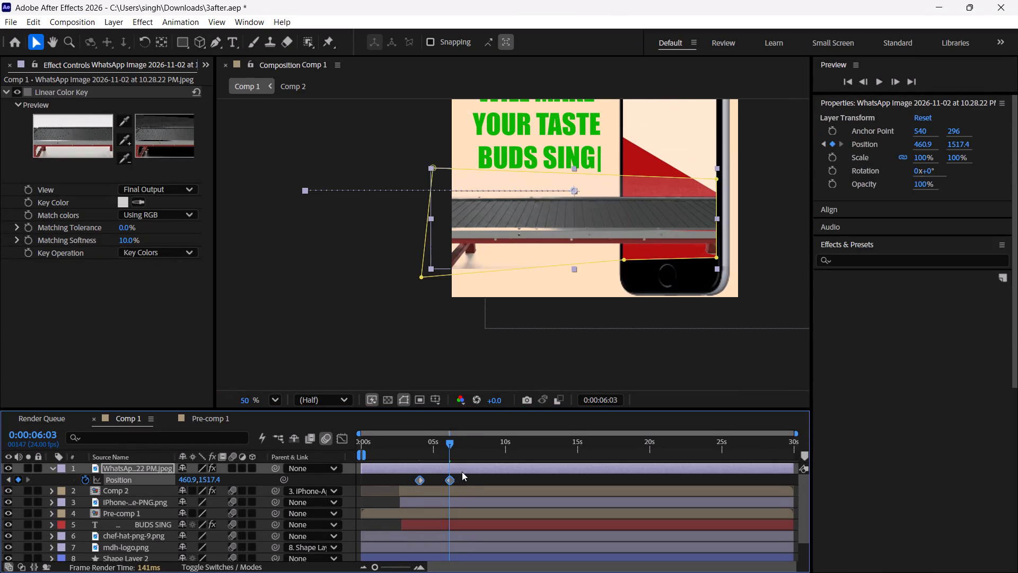
pyautogui.press('F9')
# Fit the whole composition in view and play back Comp 1 from 0:00:03:12 to review the conveyor belt's slide-in.
pyautogui.moveTo(447, 442); pyautogui.dragTo(436, 442)
pyautogui.moveTo(436, 442); pyautogui.dragTo(409, 458)
pyautogui.click(385, 343)
pyautogui.scroll(-2, 422, 335)
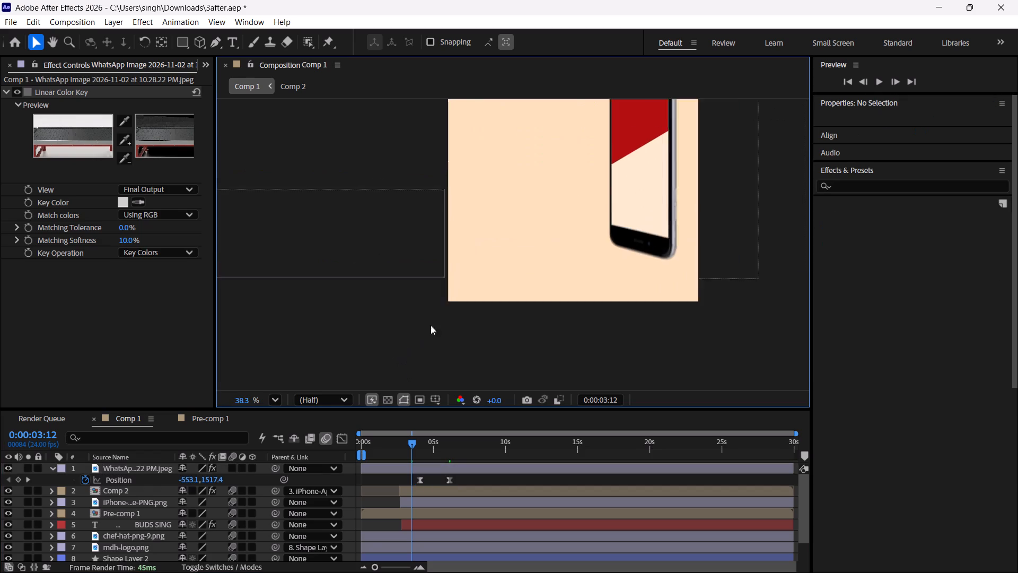
pyautogui.scroll(-1, 431, 325)
pyautogui.scroll(-3, 499, 291)
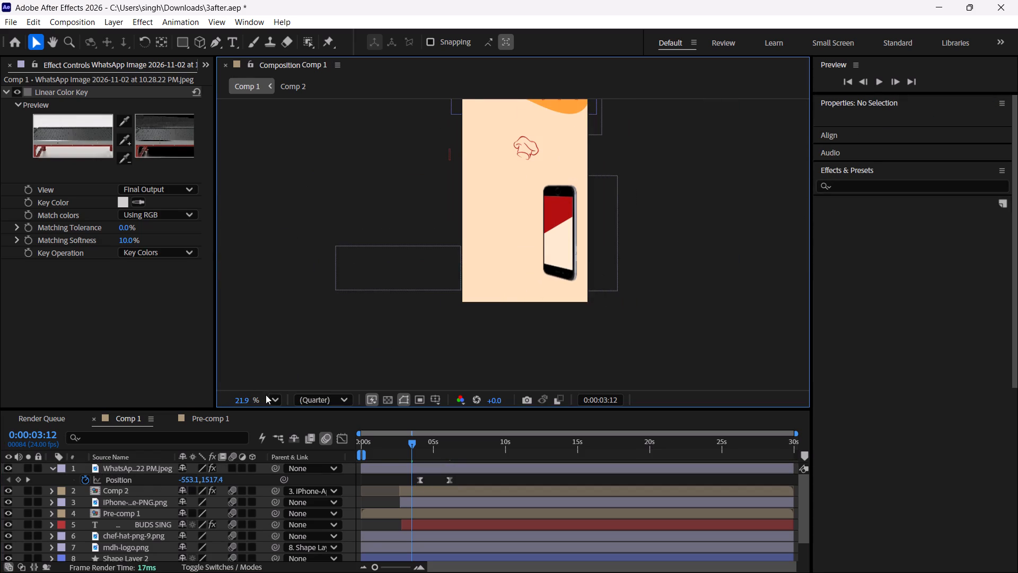
pyautogui.click(271, 399)
pyautogui.click(312, 132)
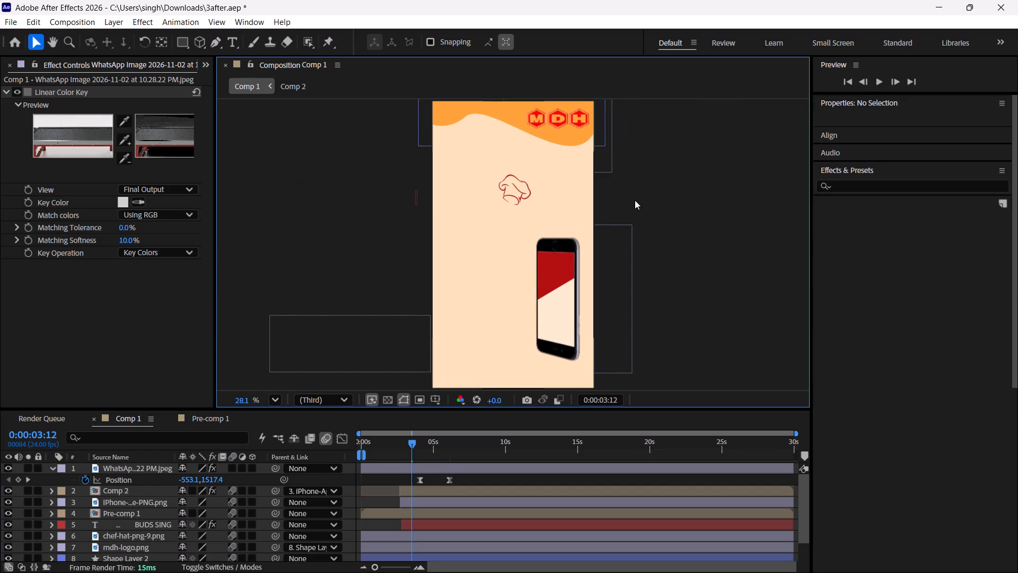
pyautogui.press('space')
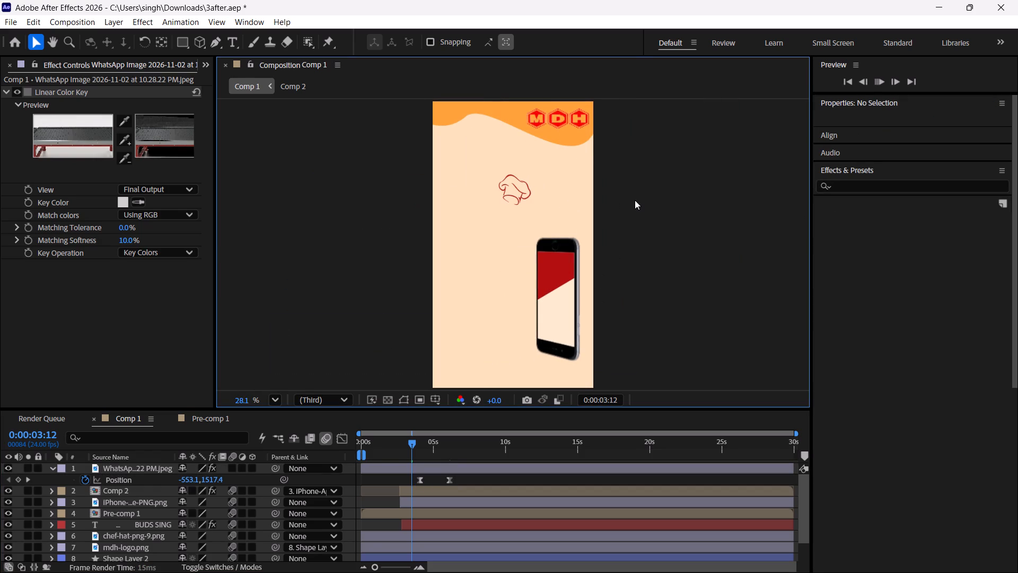
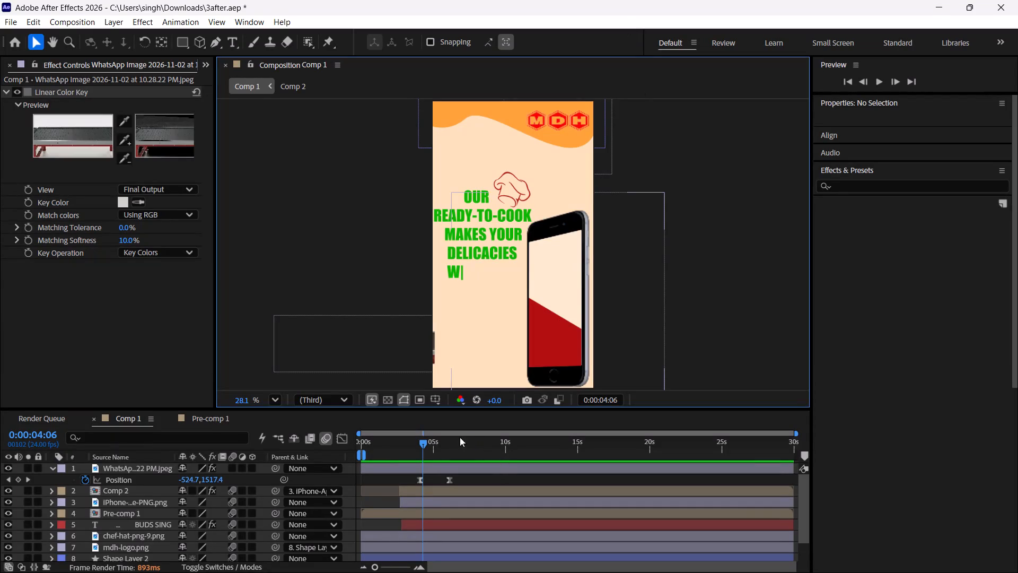
# Play back Comp 1 from the beginning to review the full animation through the conveyor belt's slide-in, stopping around 0:00:13:07.
pyautogui.moveTo(427, 446); pyautogui.dragTo(254, 462)
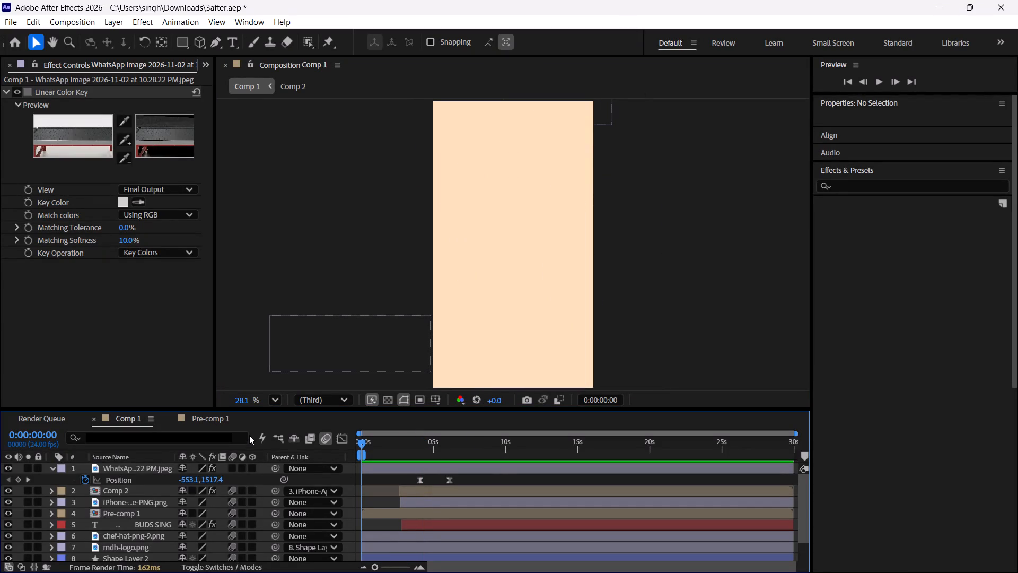
pyautogui.hotkey('ctrl', 'Right')
pyautogui.hotkey('ctrl', 'Right')
pyautogui.press('space')
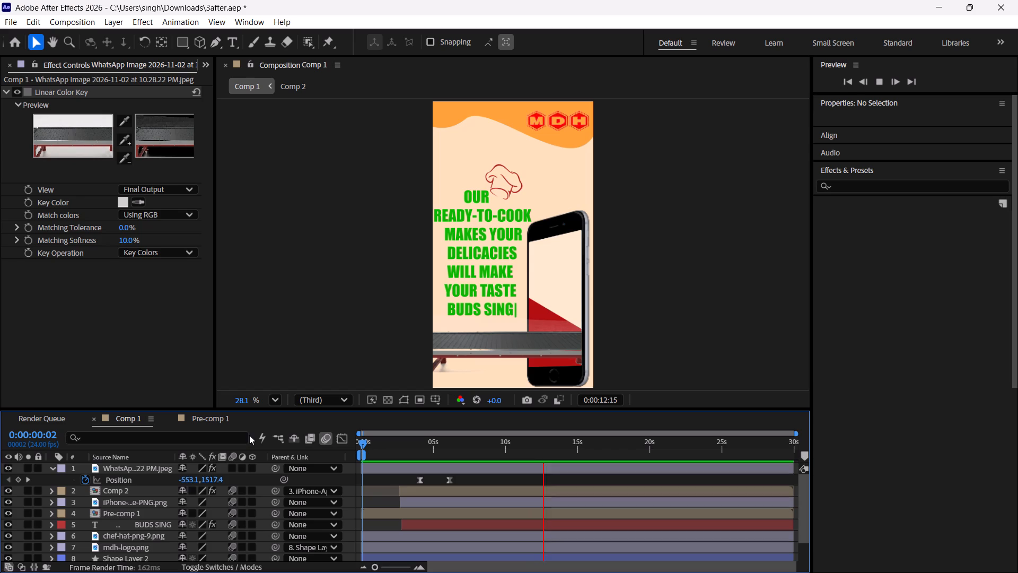
pyautogui.press('space')
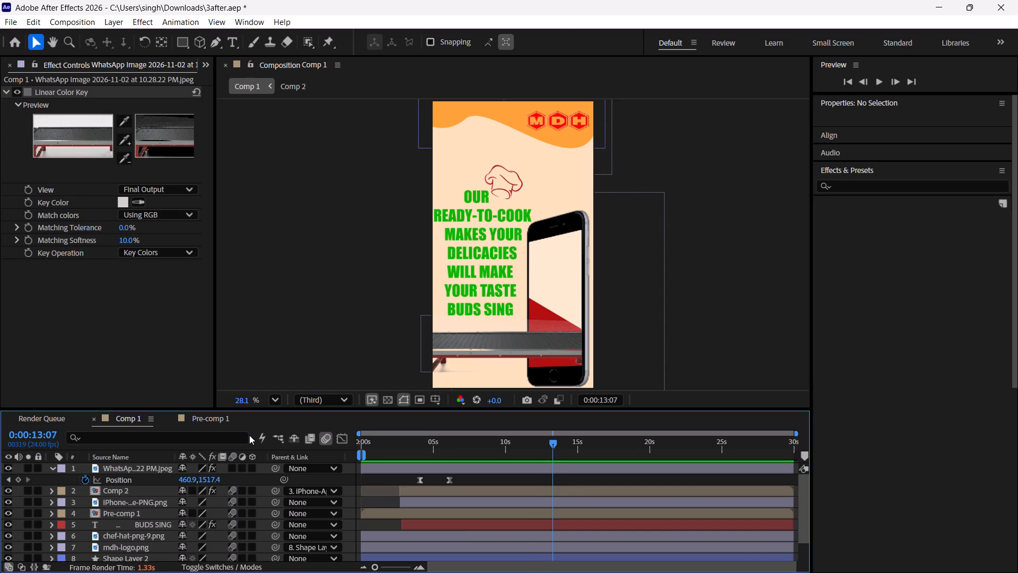